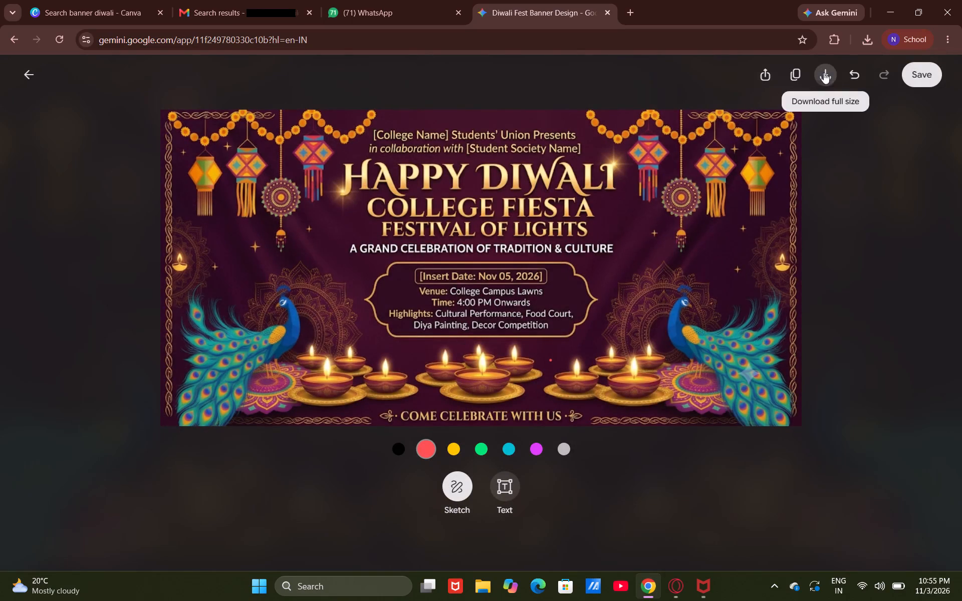
Switch from Gemini to the Canva template search results for "banner diwali".
{"action": "left_click", "coordinate": [53, 0]}
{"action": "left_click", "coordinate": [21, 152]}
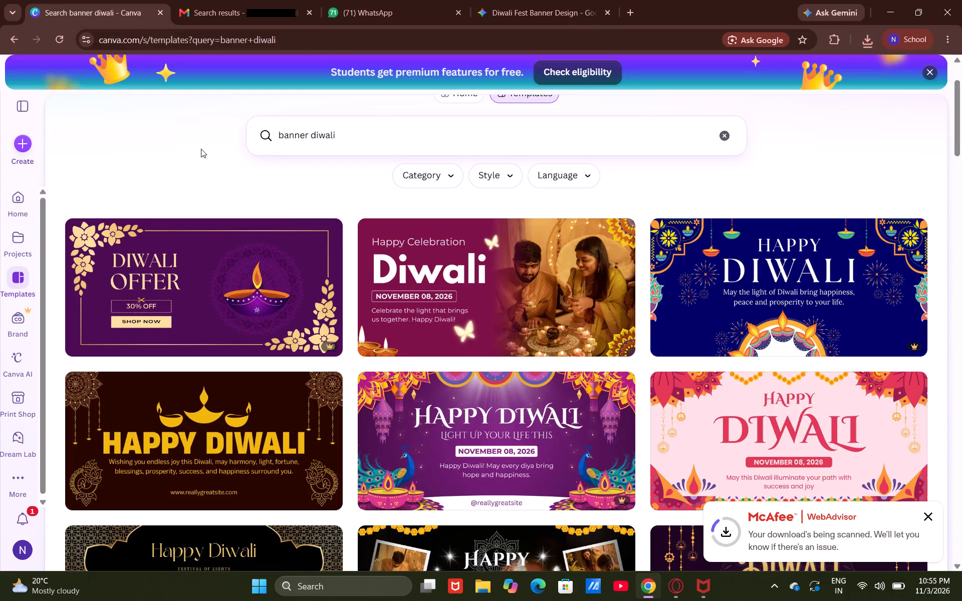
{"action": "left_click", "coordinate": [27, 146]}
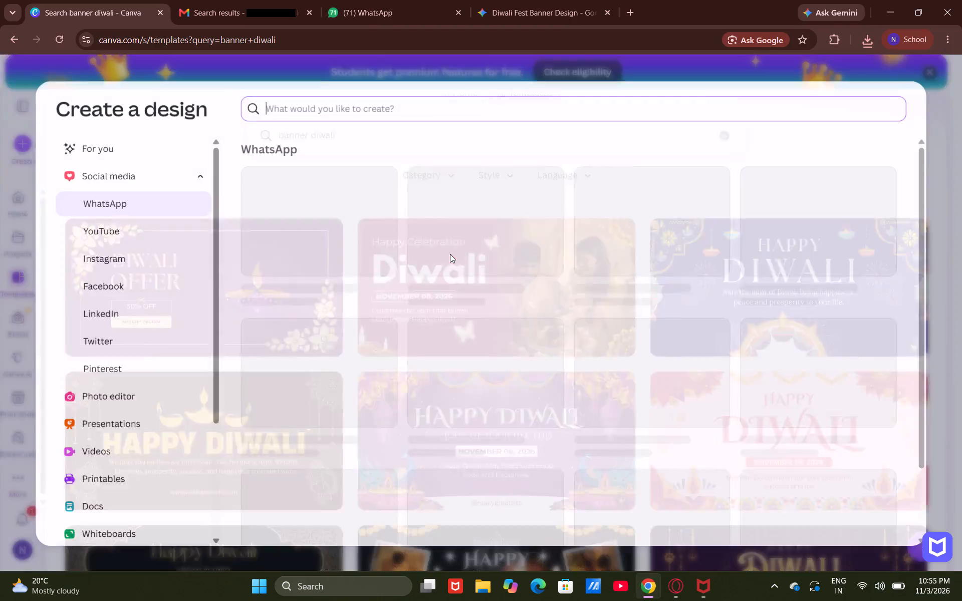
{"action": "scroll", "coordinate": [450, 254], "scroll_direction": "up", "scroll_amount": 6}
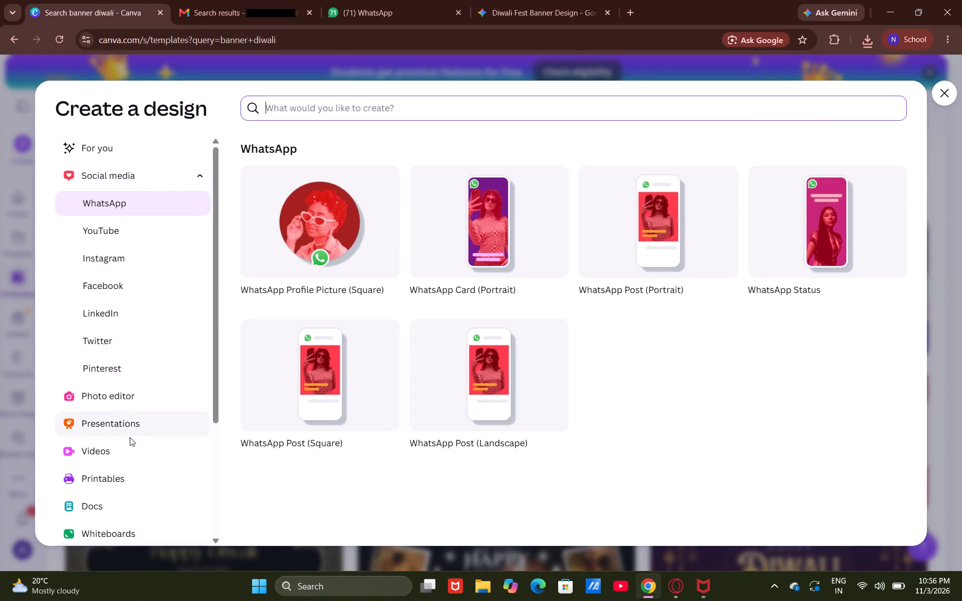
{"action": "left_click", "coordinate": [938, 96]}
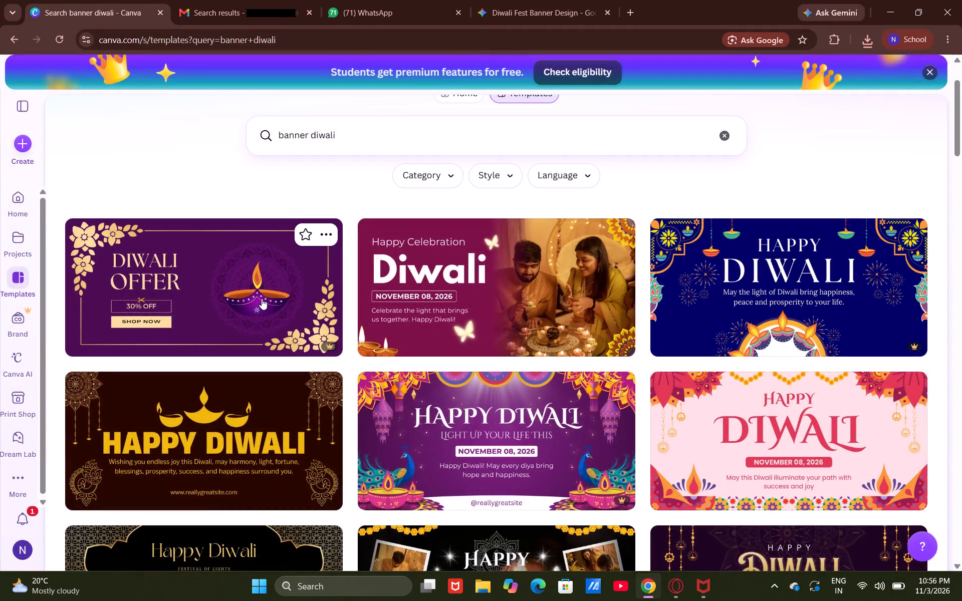
Open the template with the couple lighting diyas, "Purple and Yellow Traditional Diwali Celebration Banner" (1000 × 500 mm), for customising in the editor.
{"action": "left_click", "coordinate": [259, 298]}
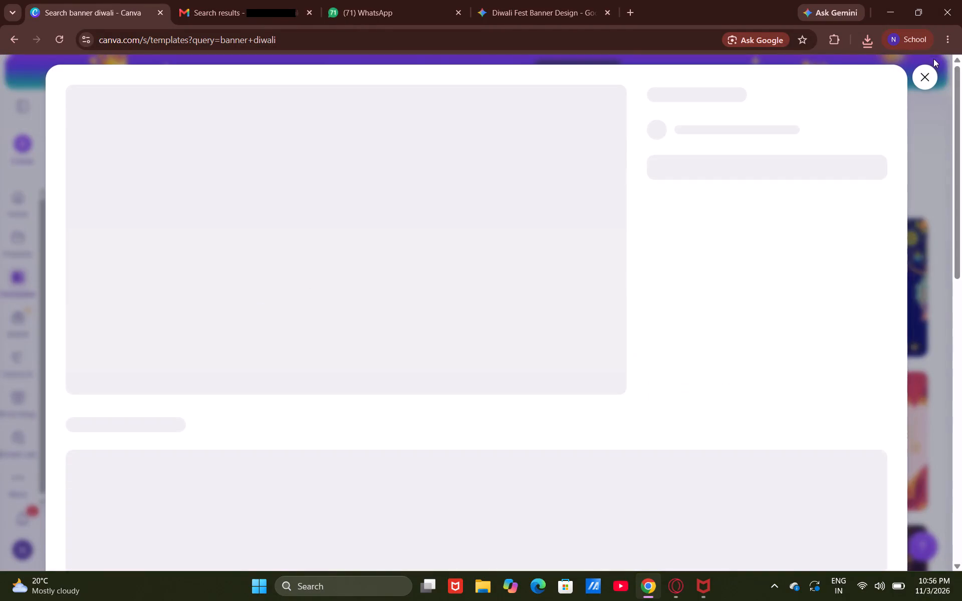
{"action": "left_click", "coordinate": [925, 77]}
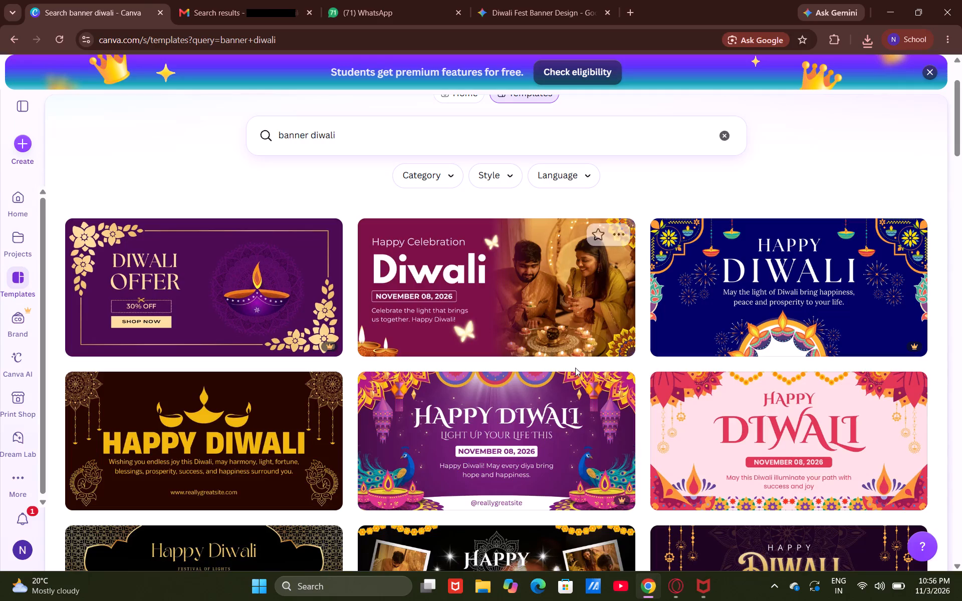
{"action": "left_click", "coordinate": [540, 325]}
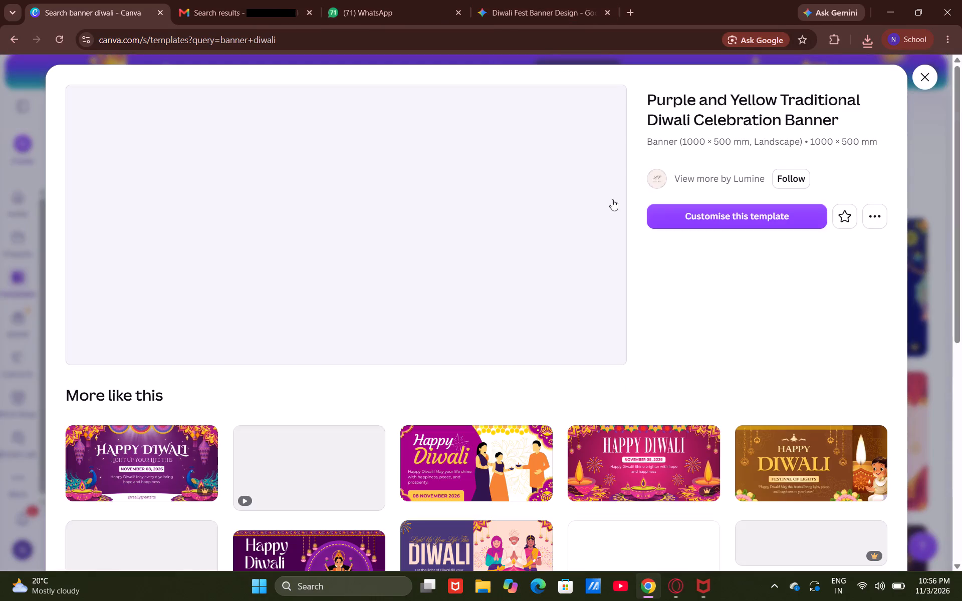
{"action": "left_click", "coordinate": [730, 211]}
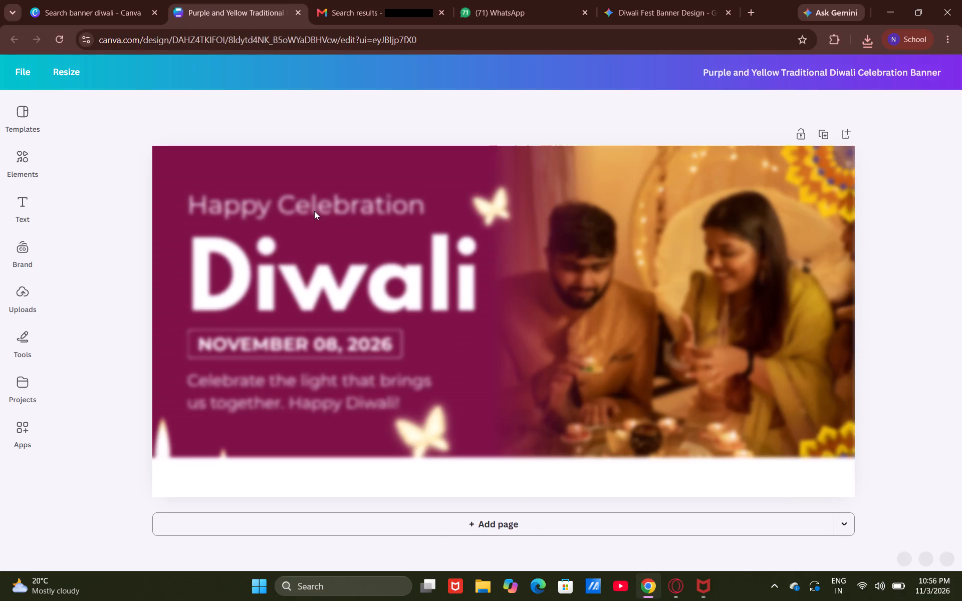
Upload the Gemini-generated Diwali banner PNG from the Downloads folder to the design's uploads.
{"action": "left_click", "coordinate": [29, 300]}
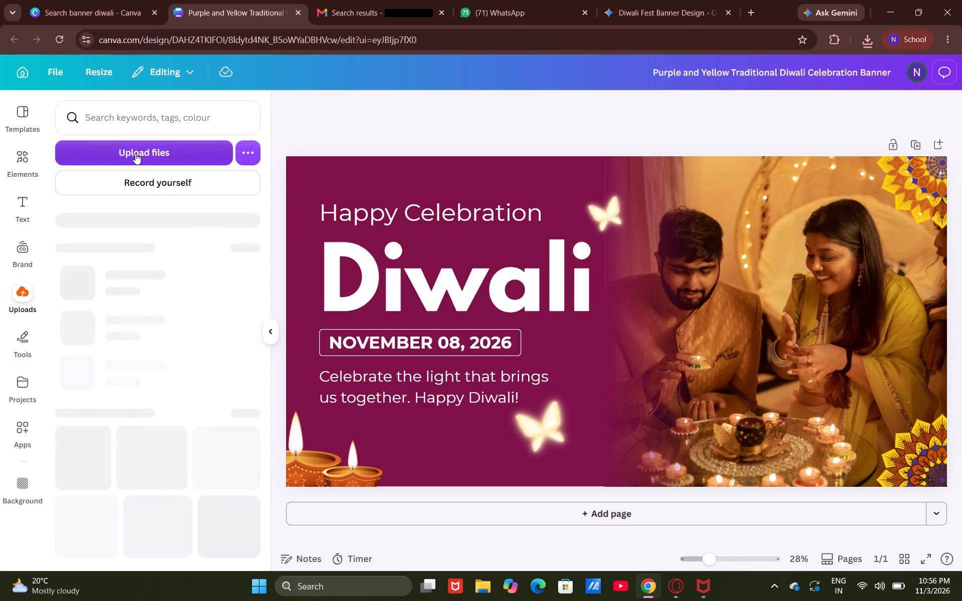
{"action": "left_click", "coordinate": [135, 153]}
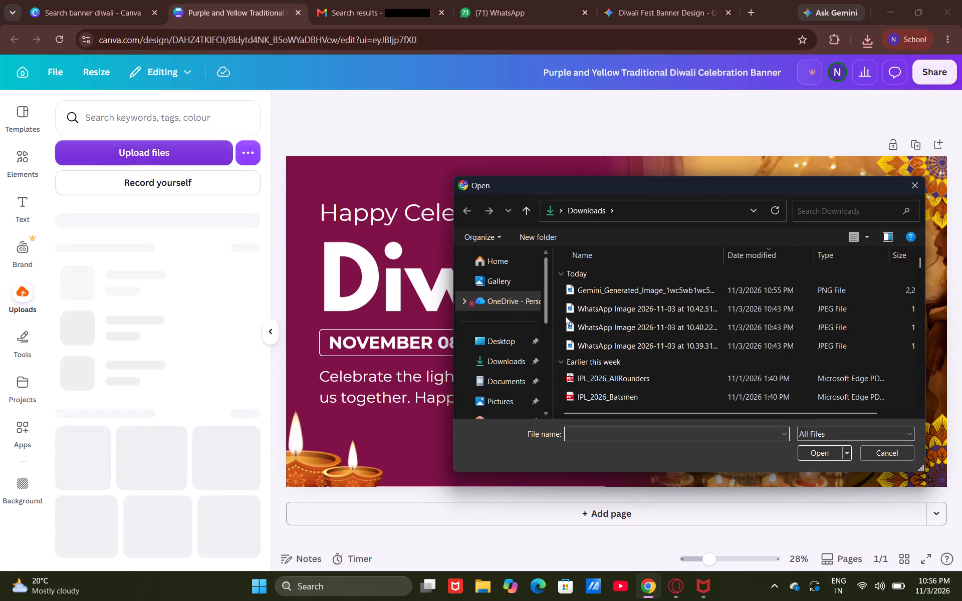
{"action": "left_click_drag", "start_coordinate": [587, 298], "coordinate": [591, 291]}
{"action": "left_click", "coordinate": [591, 291]}
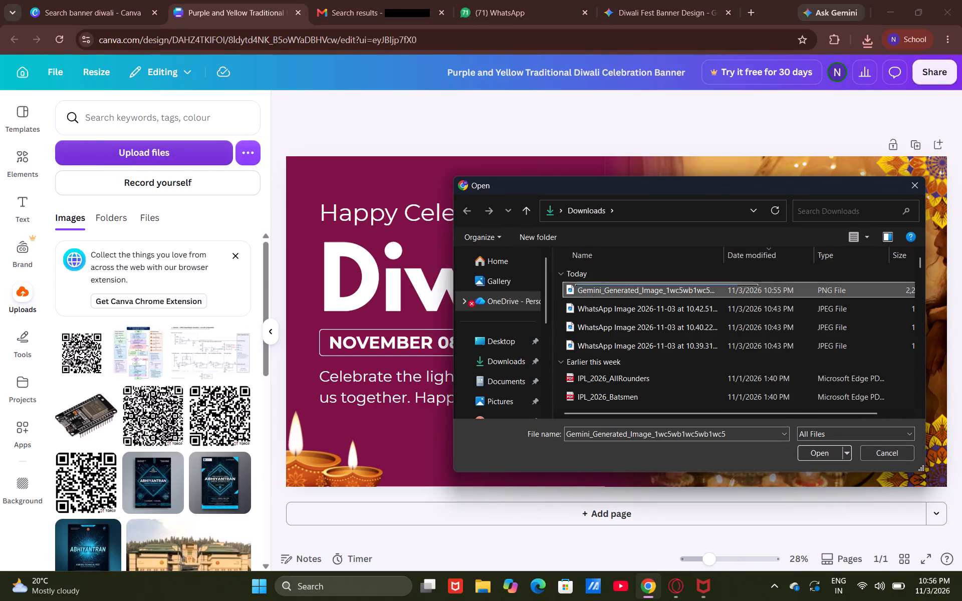
{"action": "key", "text": "Return"}
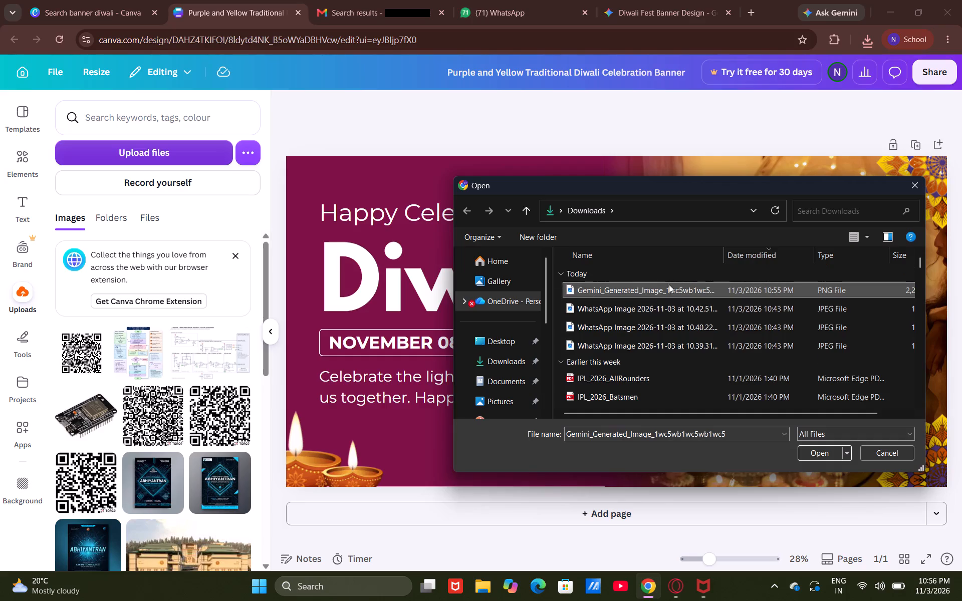
{"action": "left_click", "coordinate": [669, 283]}
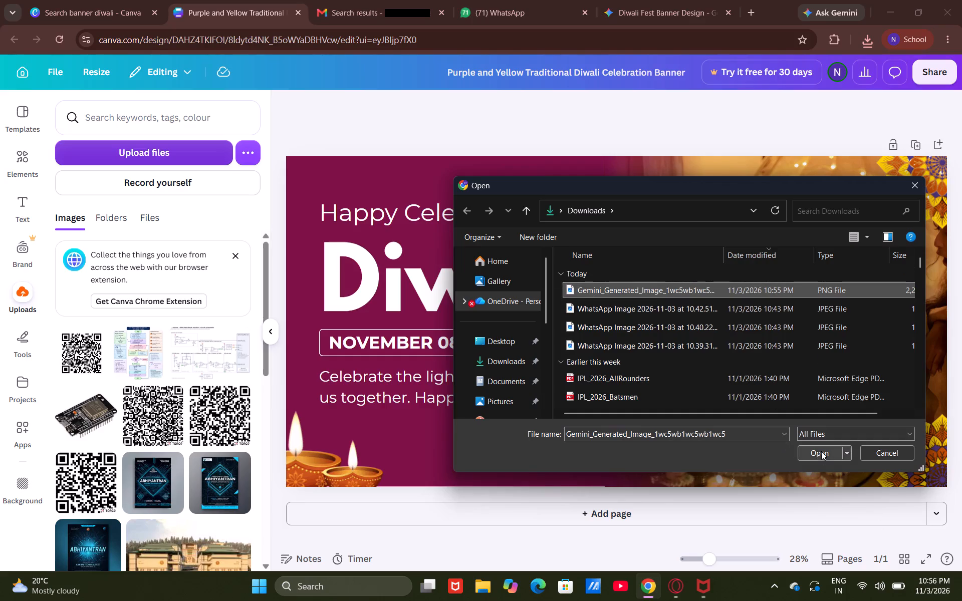
{"action": "left_click", "coordinate": [821, 451]}
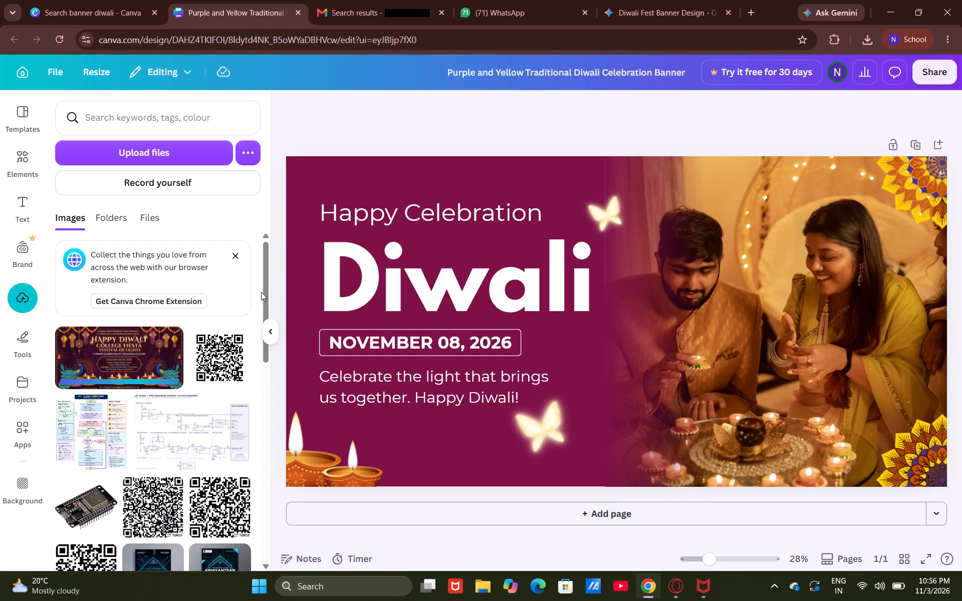
Delete the template's maroon background, the couple photo, its empty image frame and the maroon gradient strip.
{"action": "left_click", "coordinate": [534, 184]}
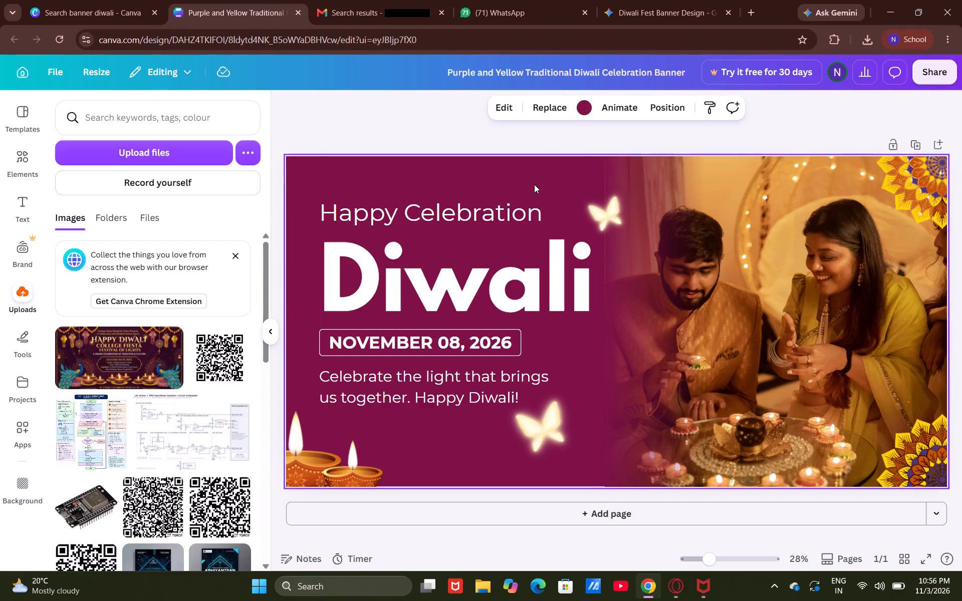
{"action": "key", "text": "BackSpace"}
{"action": "left_click", "coordinate": [724, 172]}
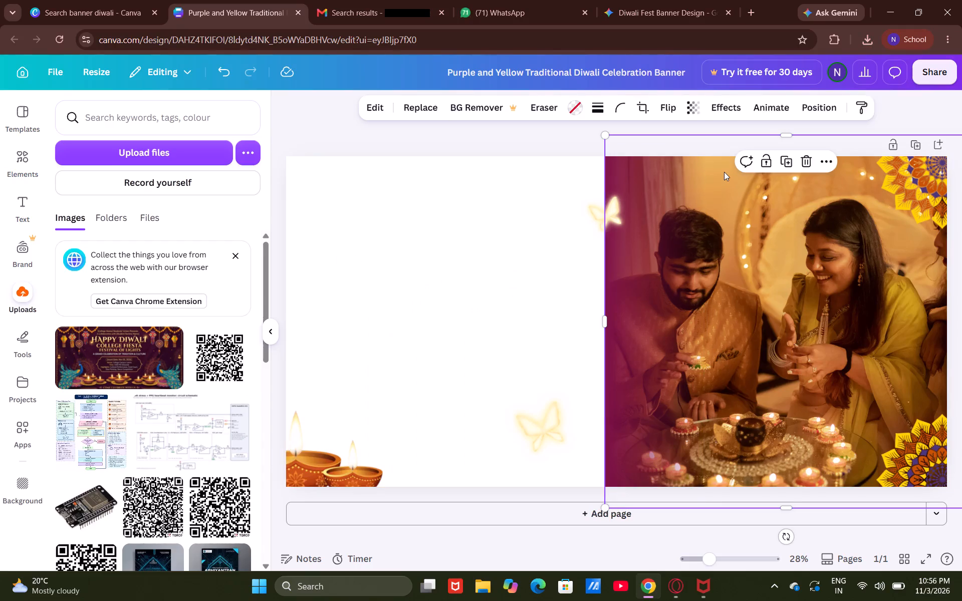
{"action": "key", "text": "BackSpace"}
{"action": "left_click", "coordinate": [742, 227]}
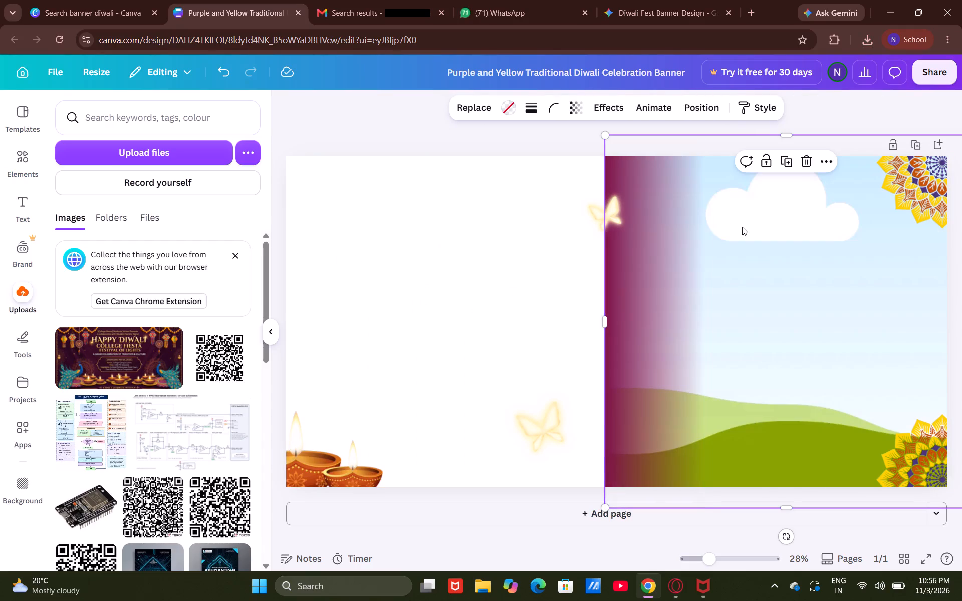
{"action": "key", "text": "BackSpace"}
{"action": "key", "text": "BackSpace"}
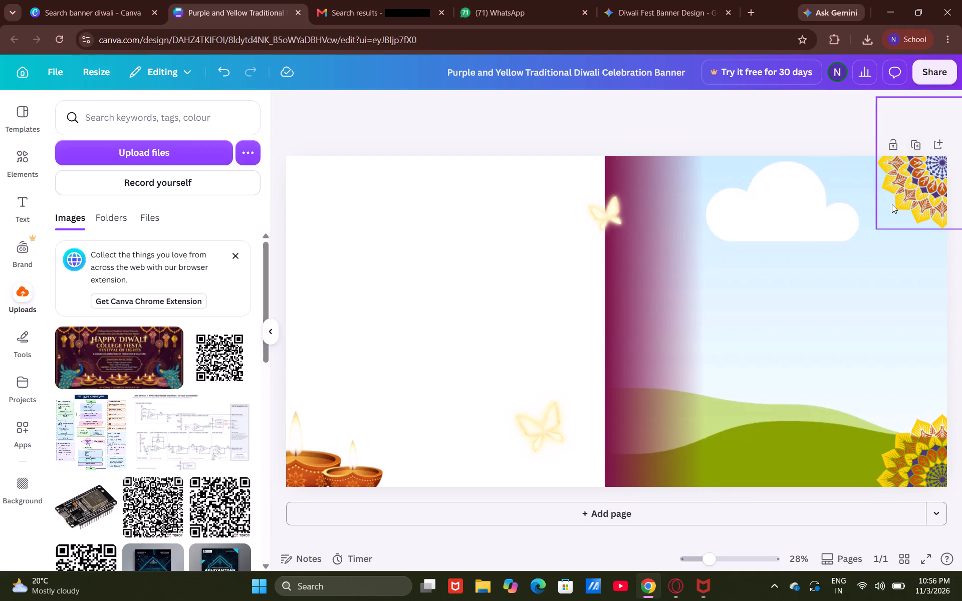
{"action": "left_click", "coordinate": [849, 241]}
{"action": "key", "text": "BackSpace"}
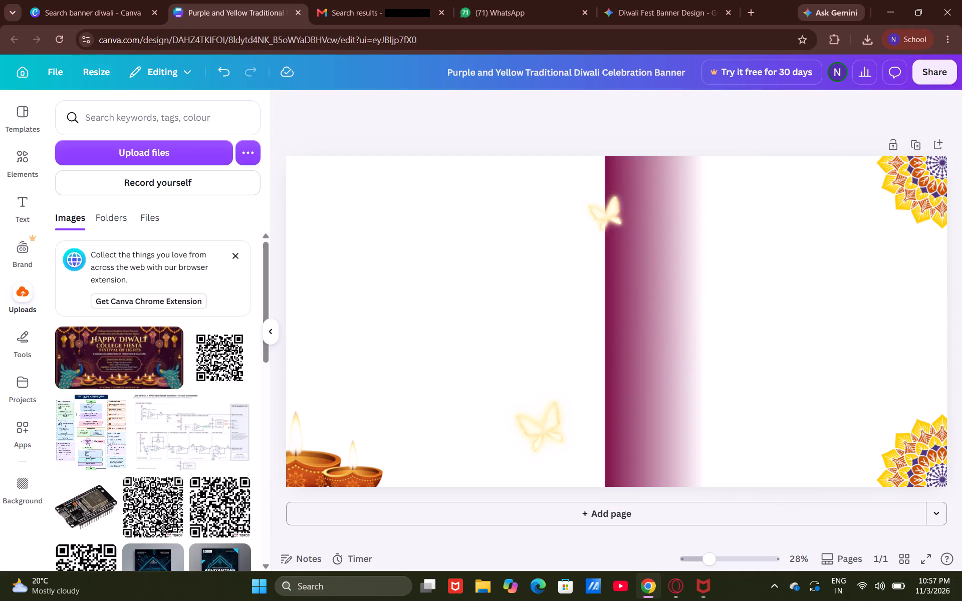
{"action": "left_click", "coordinate": [651, 263]}
{"action": "key", "text": "BackSpace"}
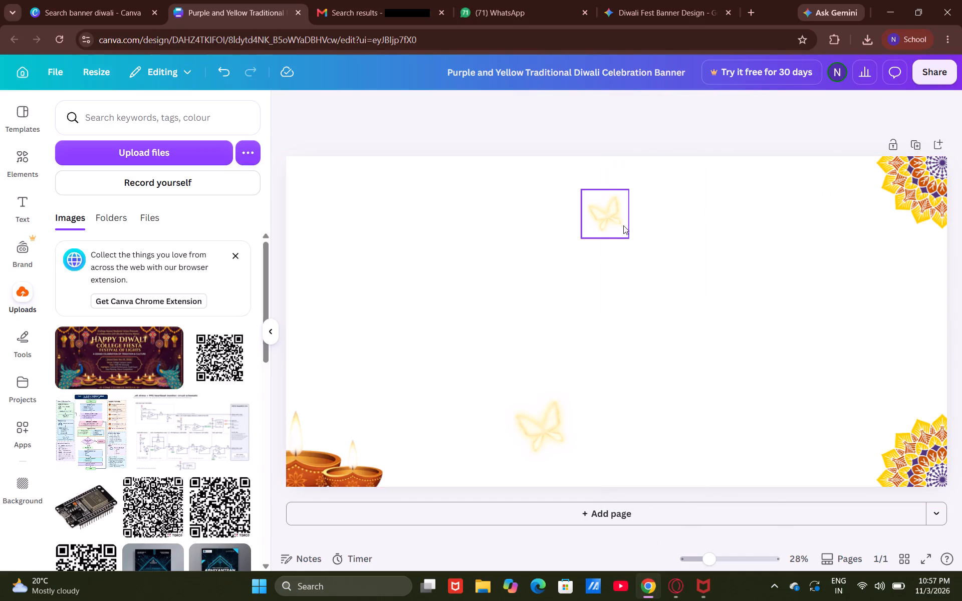
Delete the remaining template decorations: both butterflies, both diya lamps and both corner mandalas.
{"action": "left_click", "coordinate": [621, 222]}
{"action": "key", "text": "BackSpace"}
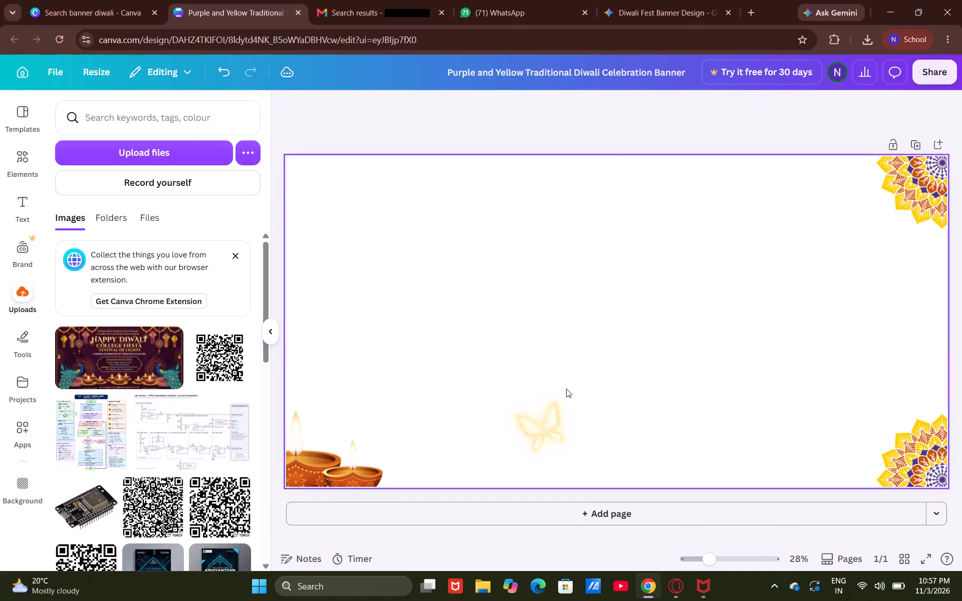
{"action": "left_click", "coordinate": [548, 442]}
{"action": "key", "text": "BackSpace"}
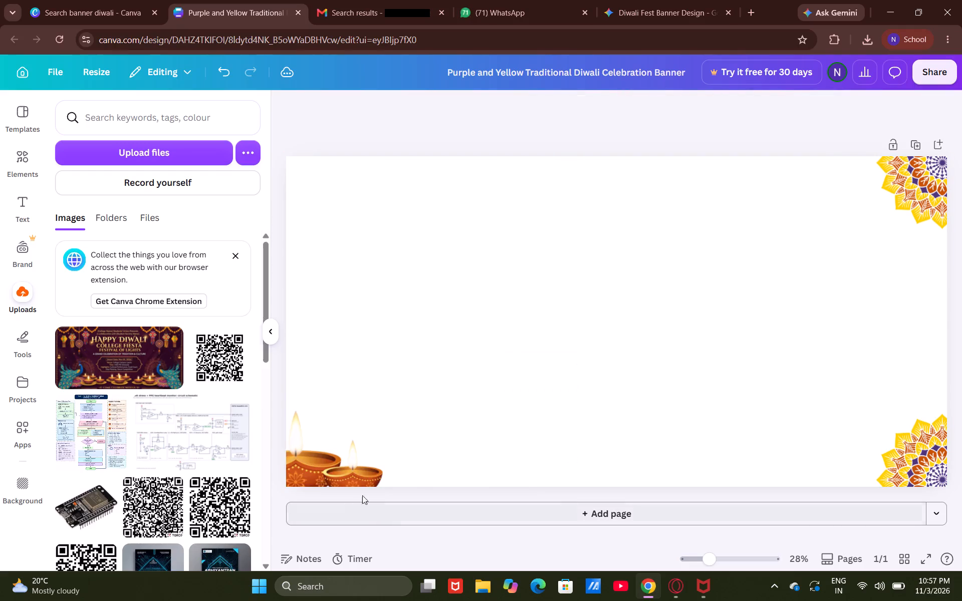
{"action": "left_click", "coordinate": [347, 482]}
{"action": "key", "text": "BackSpace"}
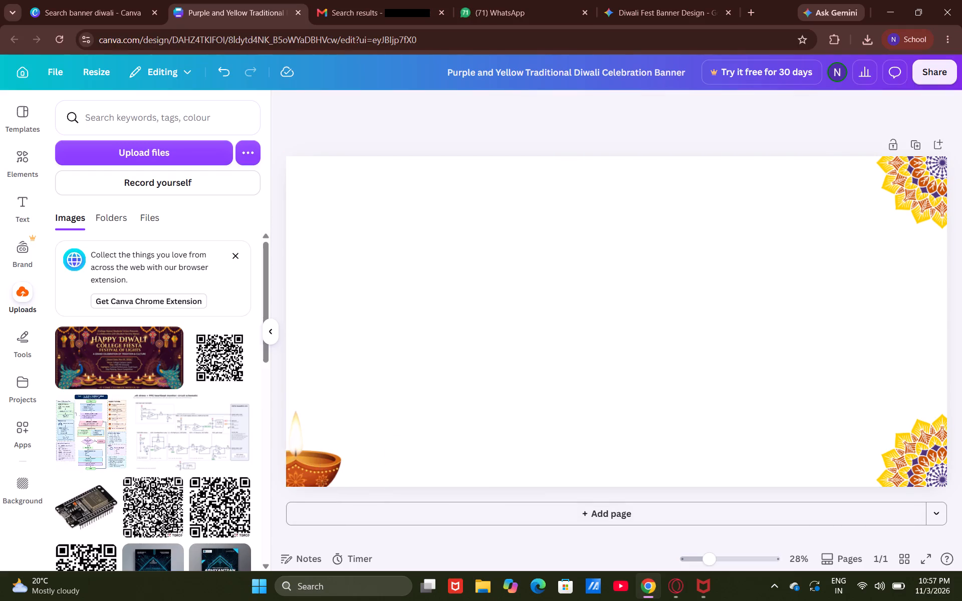
{"action": "left_click", "coordinate": [313, 469]}
{"action": "key", "text": "BackSpace"}
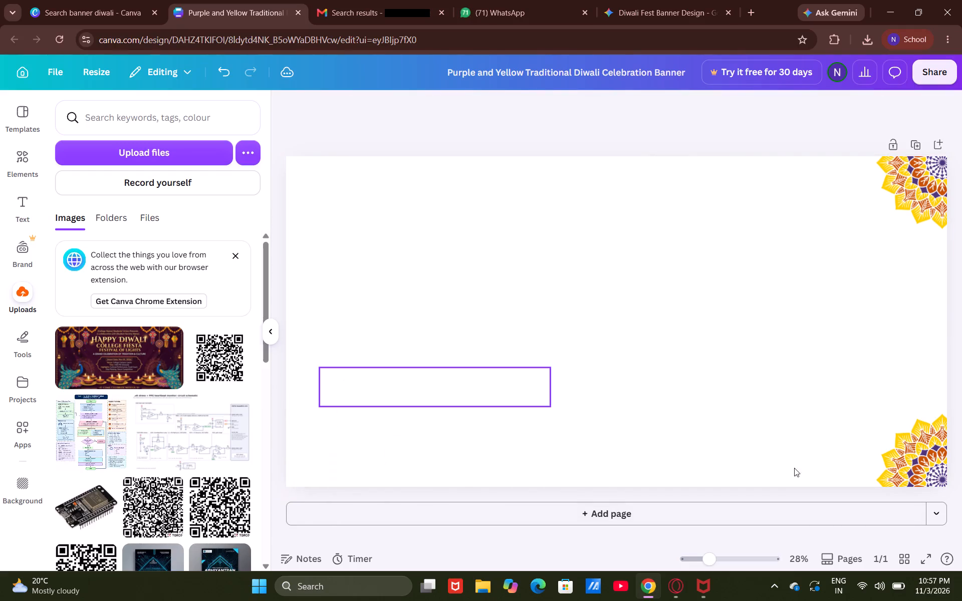
{"action": "left_click", "coordinate": [895, 457]}
{"action": "key", "text": "BackSpace"}
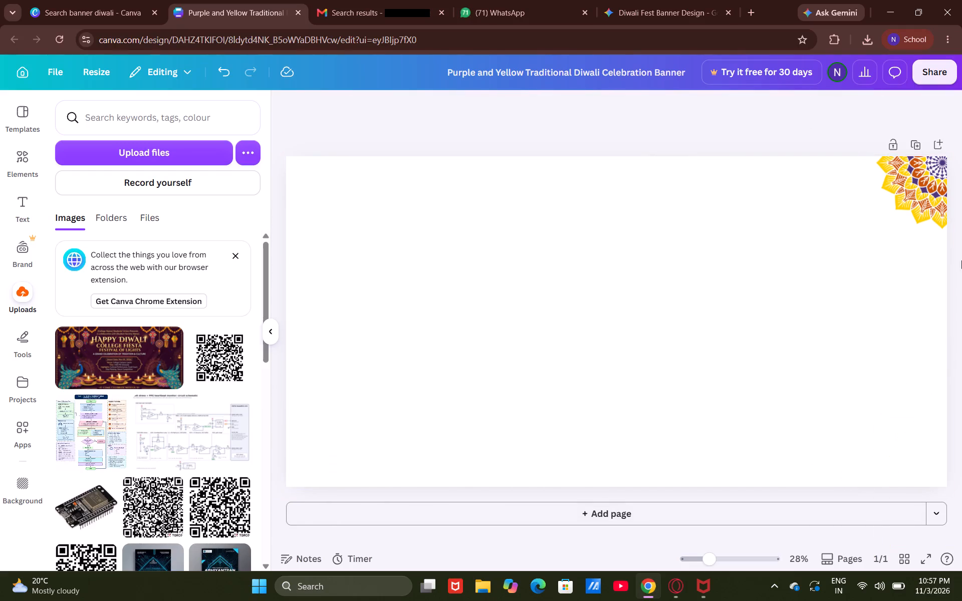
{"action": "left_click", "coordinate": [911, 168]}
{"action": "key", "text": "BackSpace"}
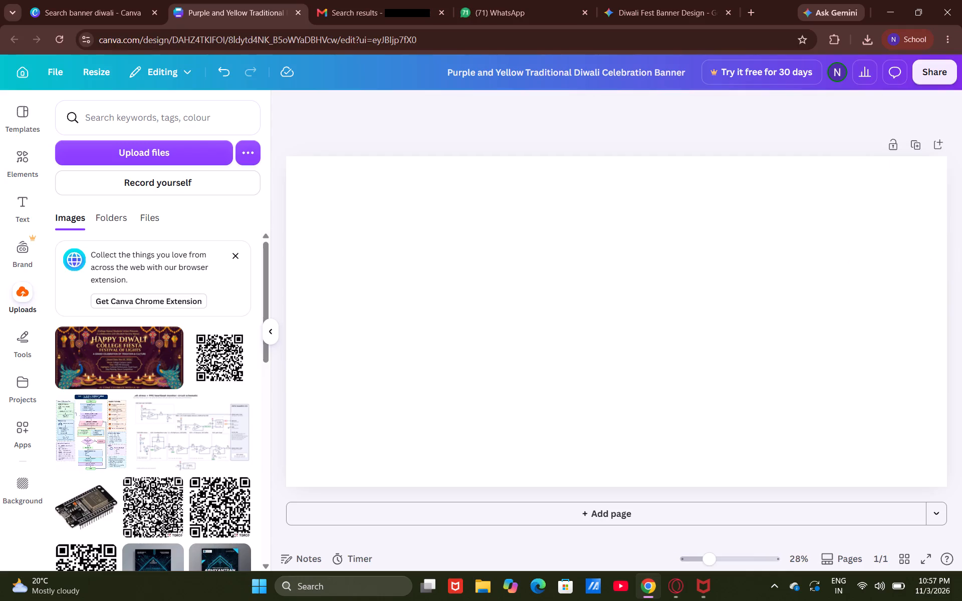
Place the uploaded Happy Diwali College Fiesta image on the page.
{"action": "left_click", "coordinate": [102, 369]}
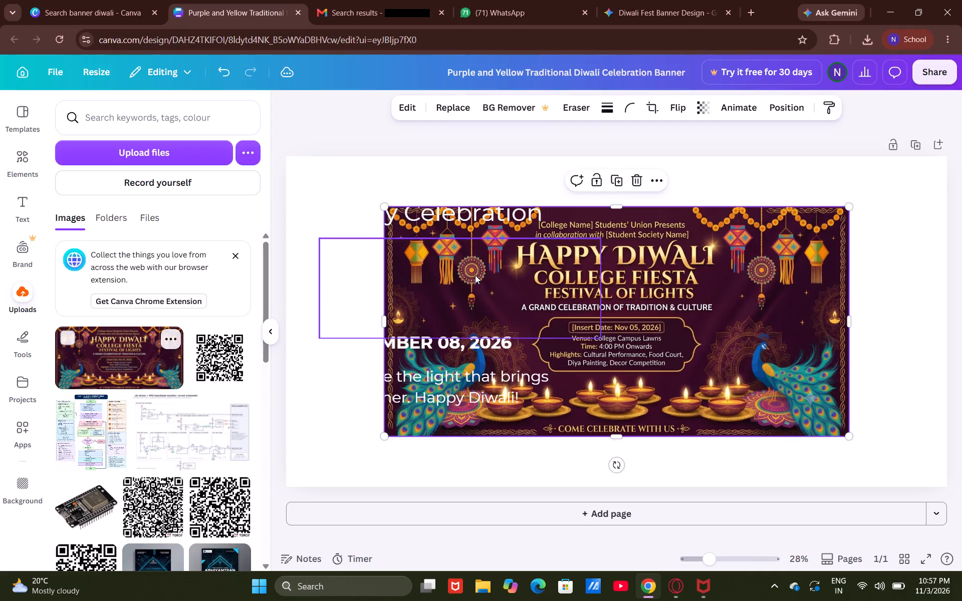
Delete the template's leftover "Happy Celebration" text that overlaps the placed image.
{"action": "left_click", "coordinate": [401, 214]}
{"action": "key", "text": "BackSpace"}
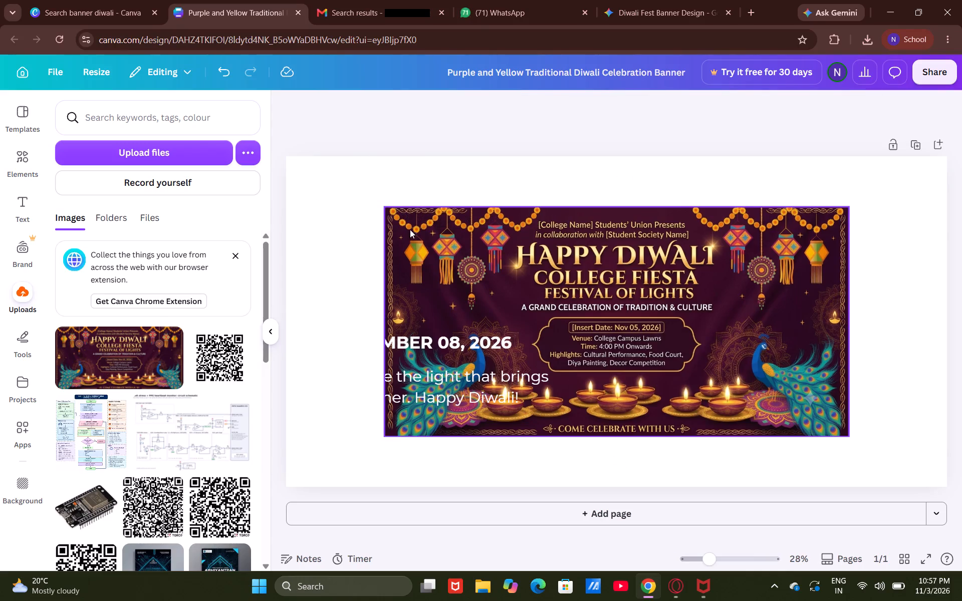
Enlarge the placed banner image from its corners to about 1,000 × 494.5 so it fills the page.
{"action": "left_click", "coordinate": [478, 287]}
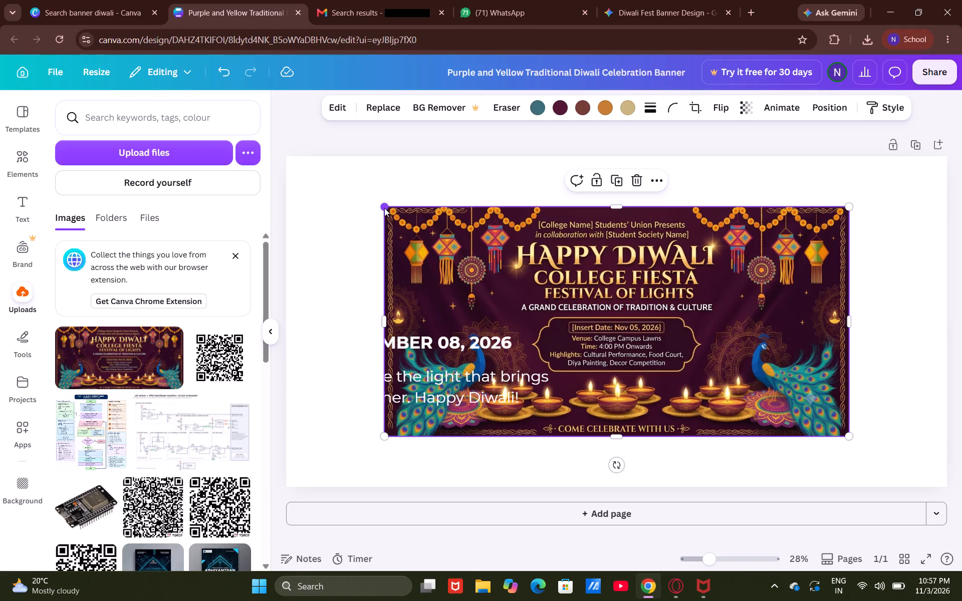
{"action": "left_click_drag", "start_coordinate": [384, 208], "coordinate": [284, 167]}
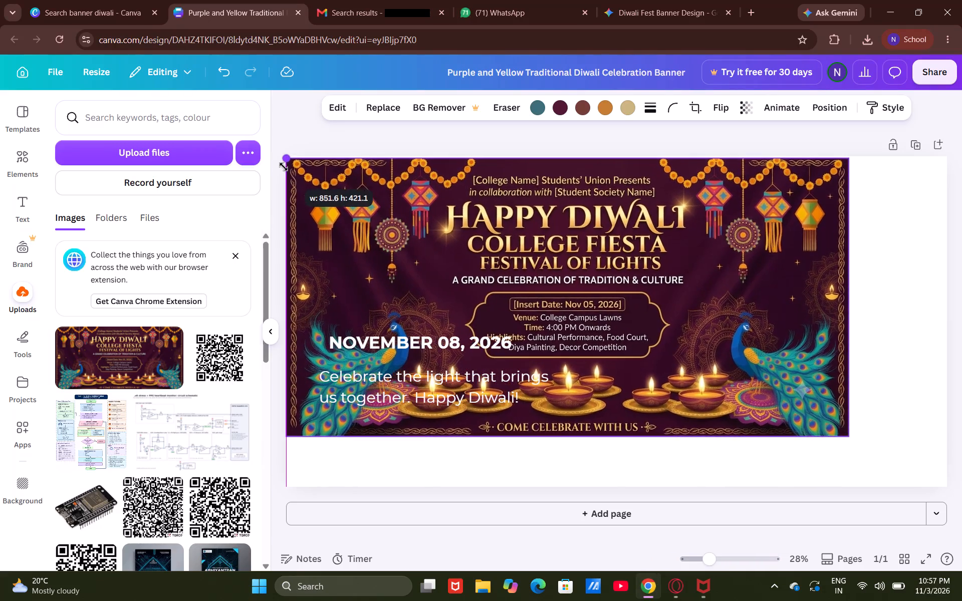
{"action": "left_click_drag", "start_coordinate": [284, 167], "coordinate": [286, 166]}
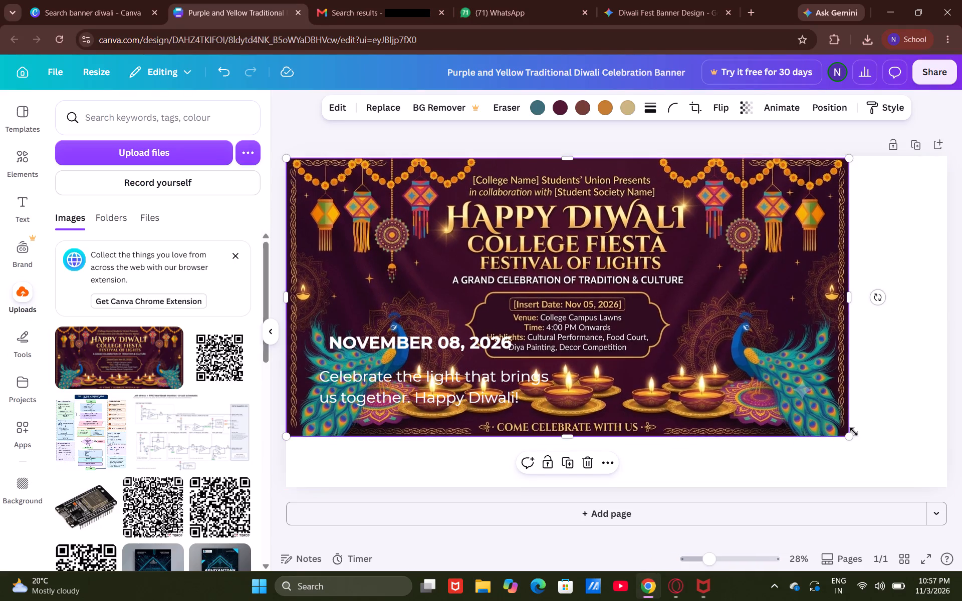
{"action": "left_click_drag", "start_coordinate": [852, 433], "coordinate": [946, 485]}
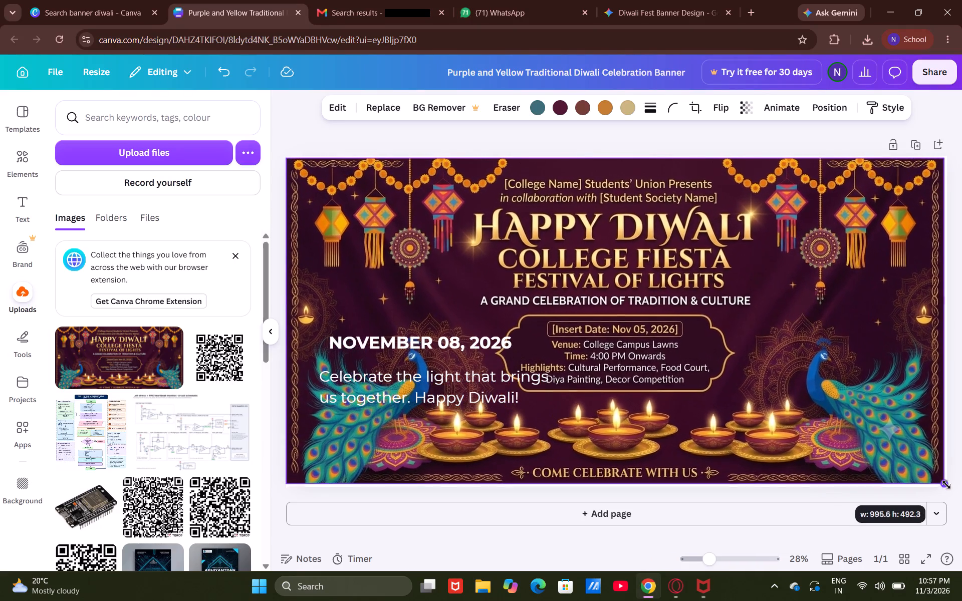
{"action": "left_click_drag", "start_coordinate": [946, 485], "coordinate": [947, 485]}
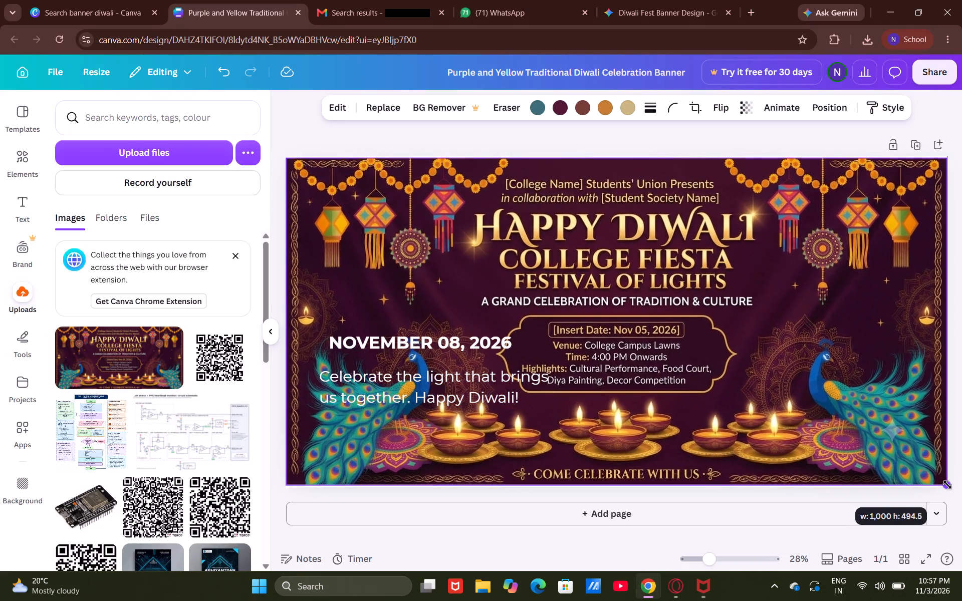
{"action": "left_click_drag", "start_coordinate": [947, 485], "coordinate": [946, 489]}
{"action": "left_click", "coordinate": [355, 127]}
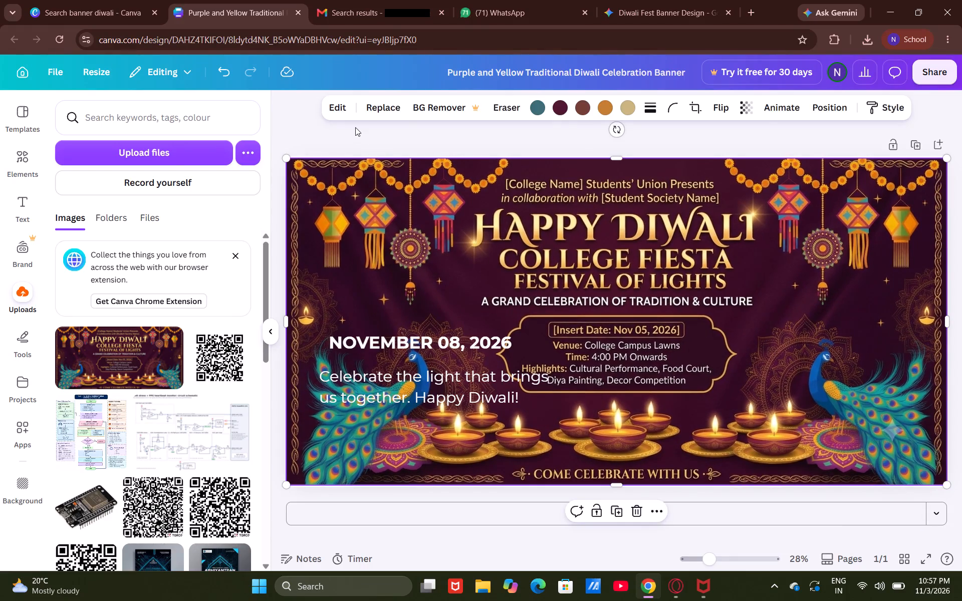
{"action": "left_click", "coordinate": [351, 268]}
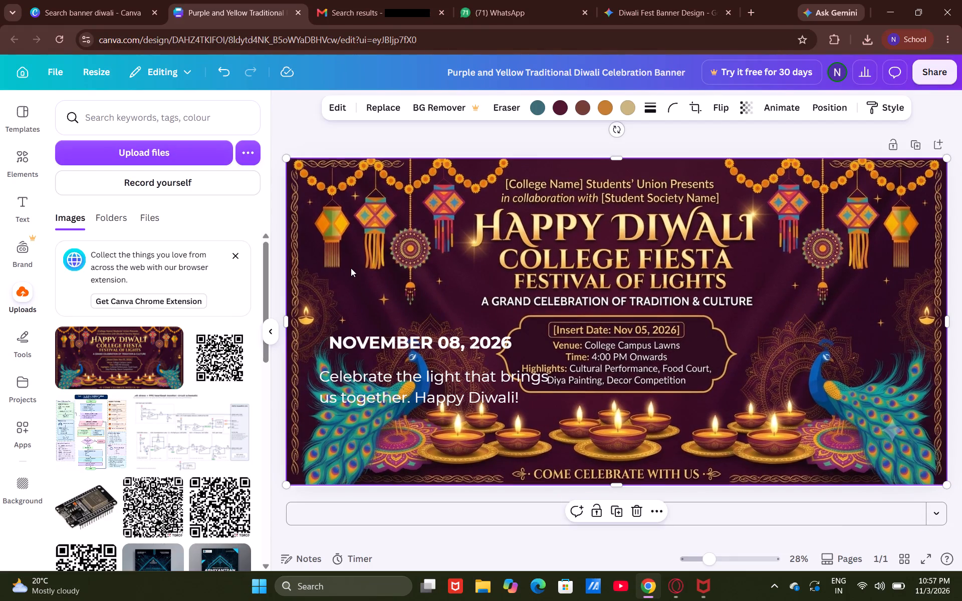
Split the banner image into editable layers with Magic Layers.
{"action": "left_click", "coordinate": [328, 107]}
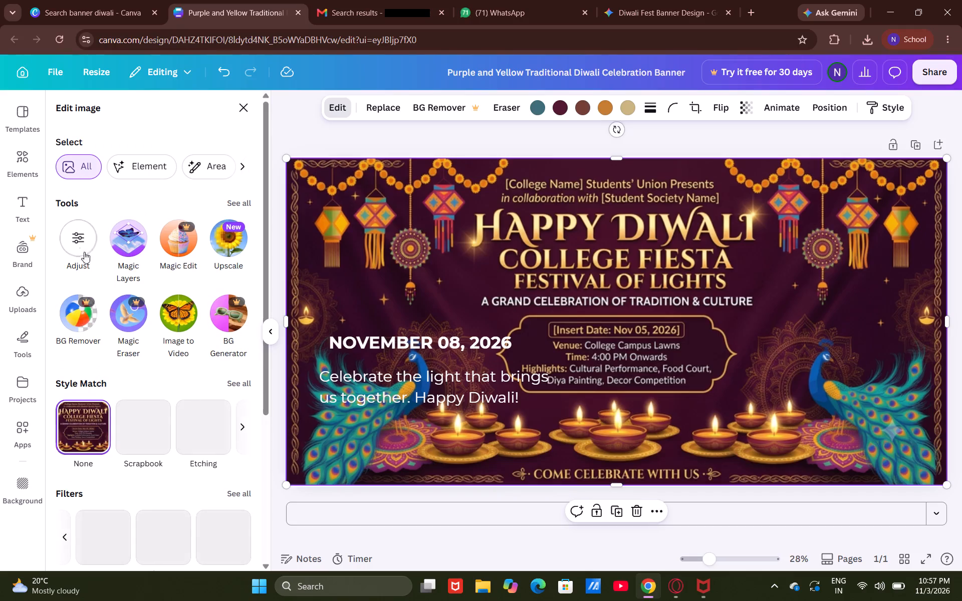
{"action": "left_click", "coordinate": [124, 252]}
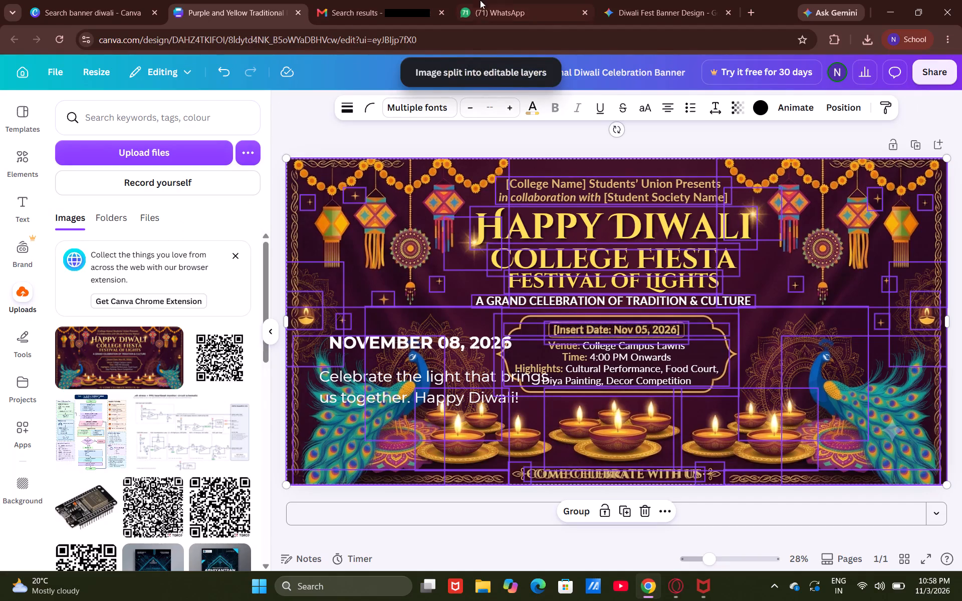
{"action": "left_click", "coordinate": [687, 141]}
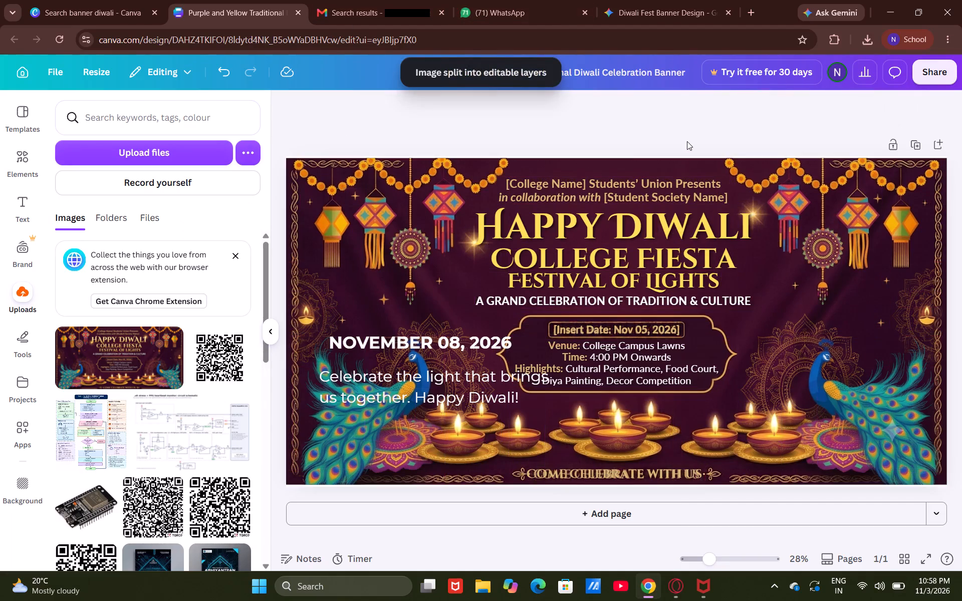
Delete the "[College Name] Students' Union Presents in collaboration with [Student Society Name]" text above the Happy Diwali heading.
{"action": "left_click", "coordinate": [561, 183]}
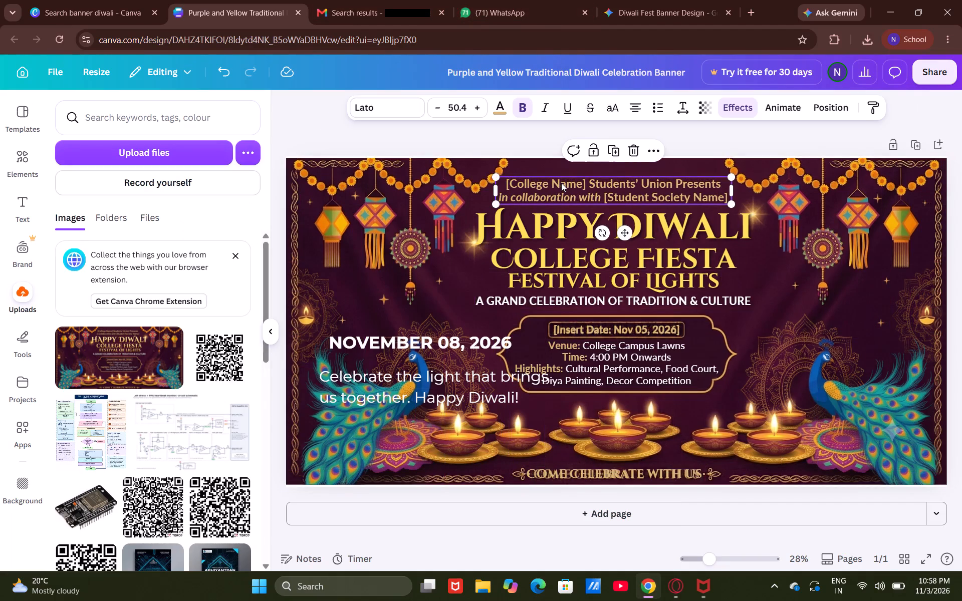
{"action": "key", "text": "BackSpace"}
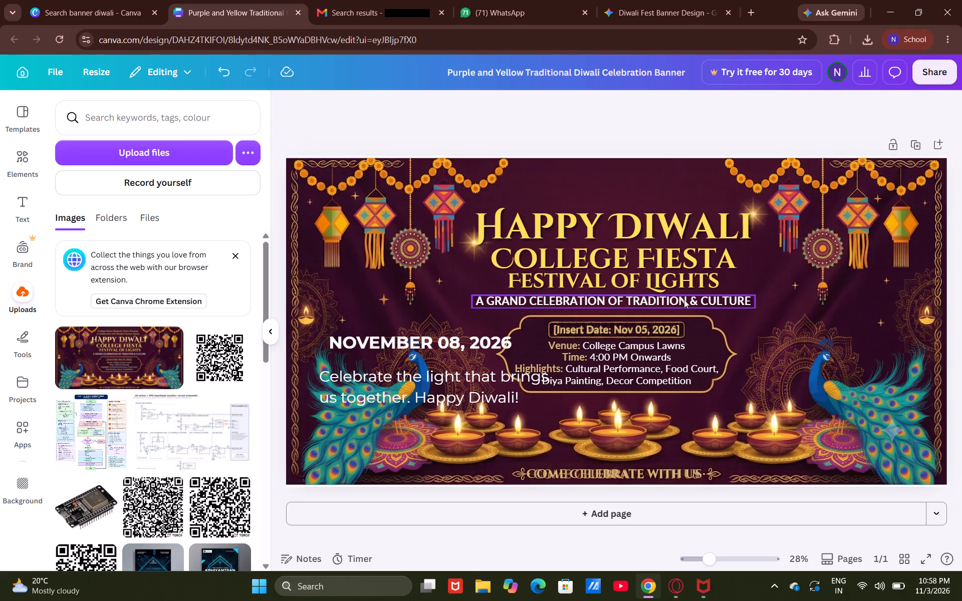
{"action": "left_click", "coordinate": [445, 171]}
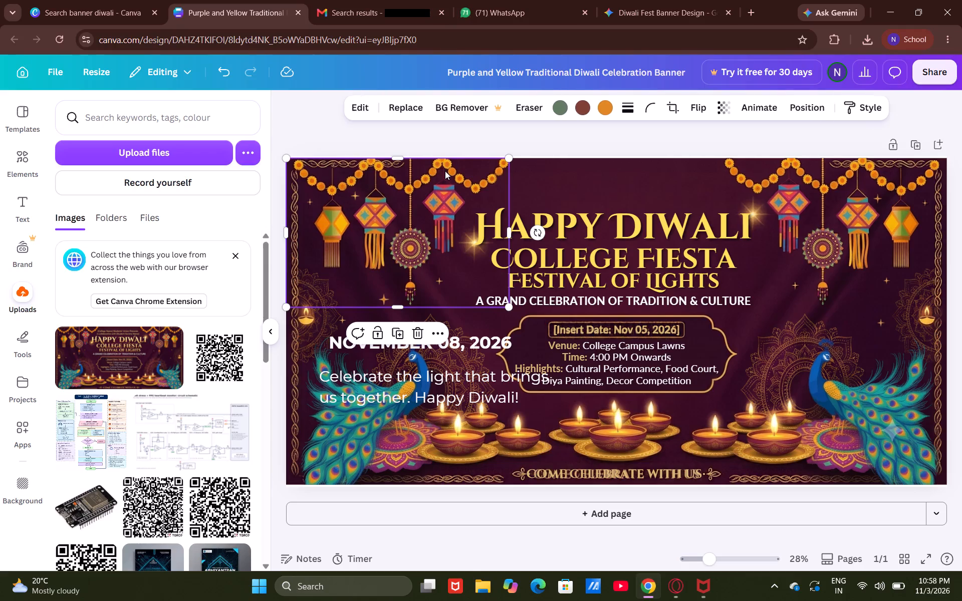
{"action": "left_click", "coordinate": [583, 141]}
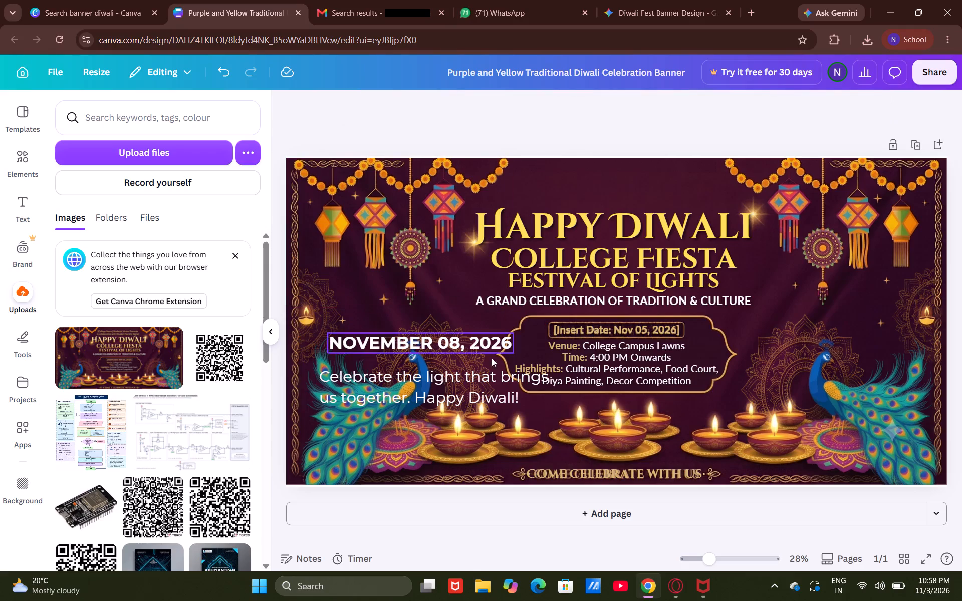
Delete the template's leftover "November 08, 2026" date and "Celebrate the light that brings us together. Happy Diwali!" text.
{"action": "left_click", "coordinate": [439, 345]}
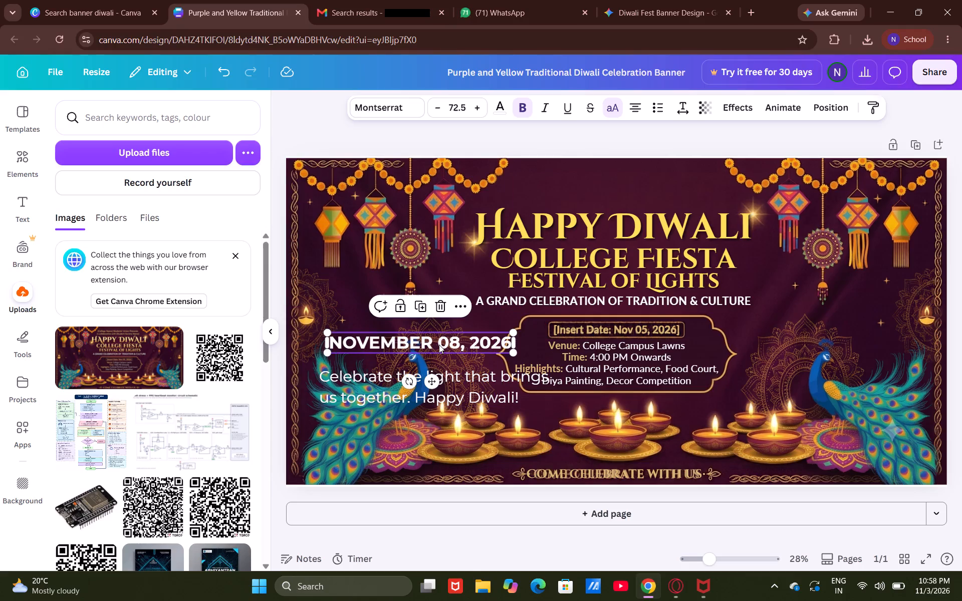
{"action": "key", "text": "BackSpace"}
{"action": "left_click", "coordinate": [479, 375]}
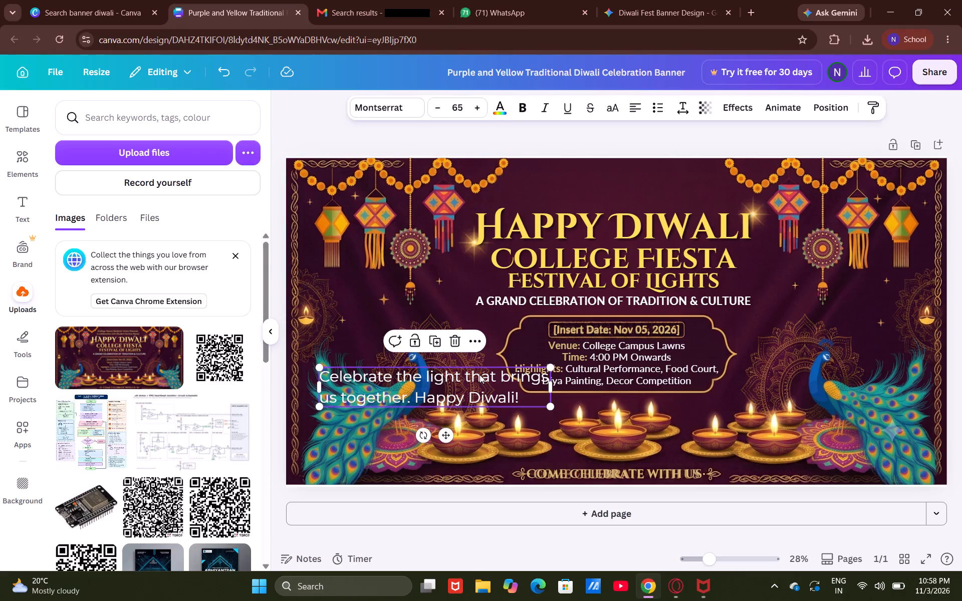
{"action": "key", "text": "BackSpace"}
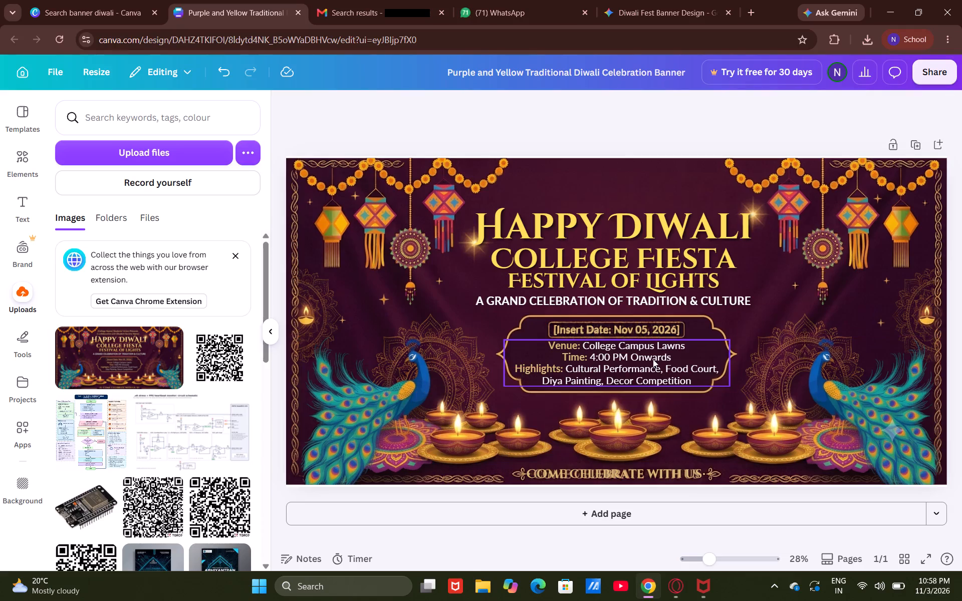
Delete the "[Insert Date: Nov 05, 2026]" text, its duplicate underneath, and the venue, time and highlights text inside the ornamental frame.
{"action": "left_click", "coordinate": [605, 323]}
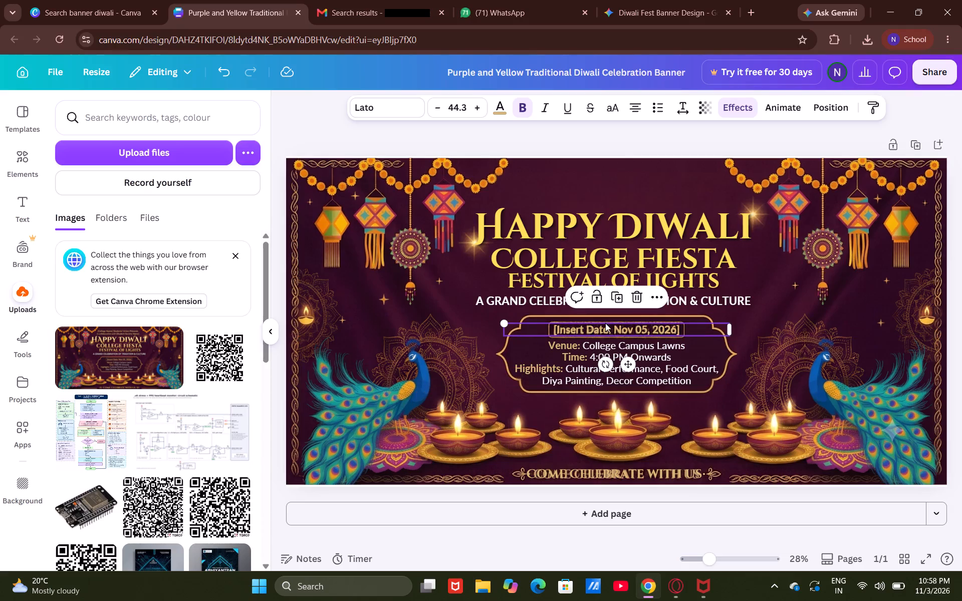
{"action": "key", "text": "BackSpace"}
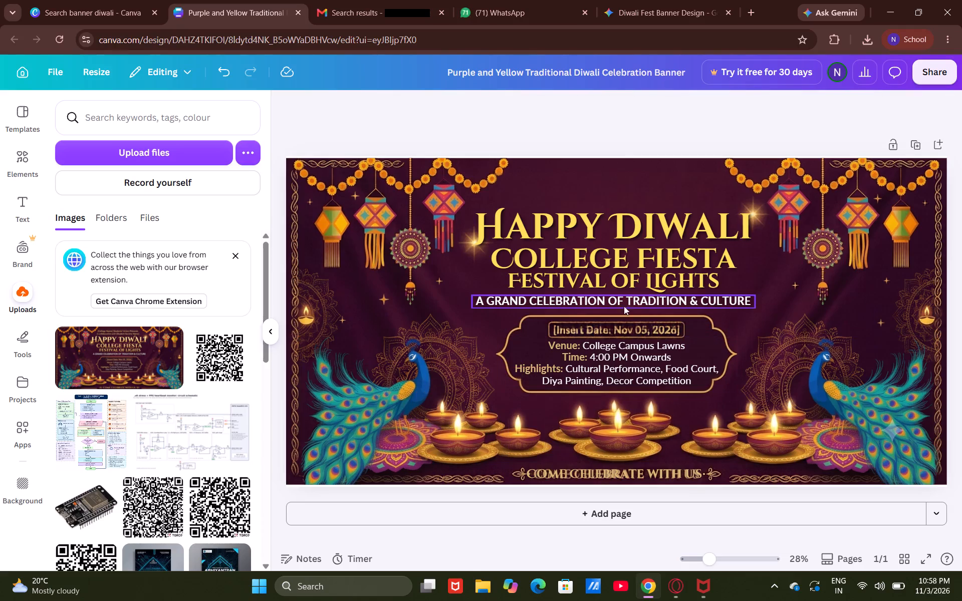
{"action": "left_click", "coordinate": [594, 332]}
{"action": "key", "text": "BackSpace"}
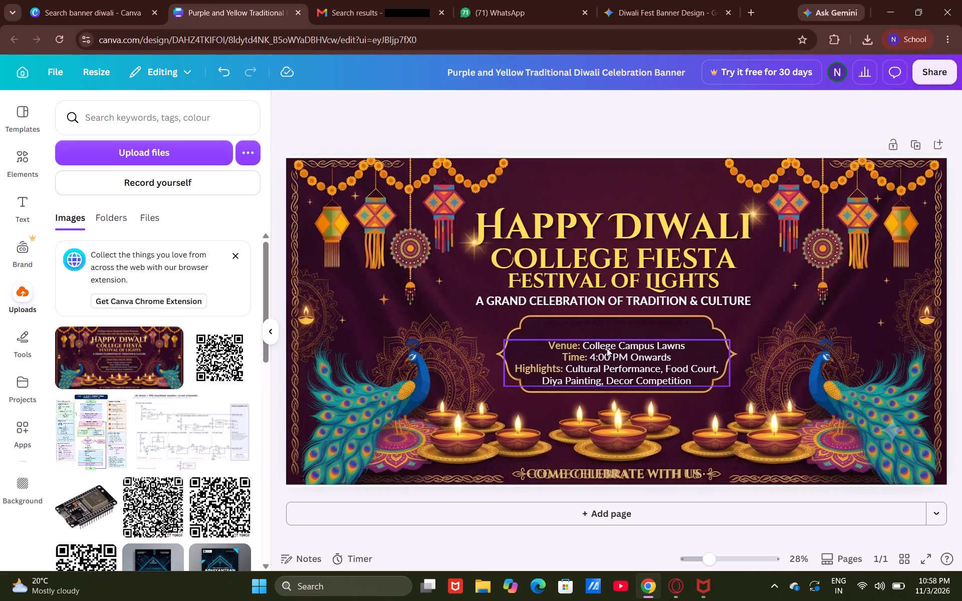
{"action": "left_click", "coordinate": [607, 348]}
{"action": "key", "text": "BackSpace"}
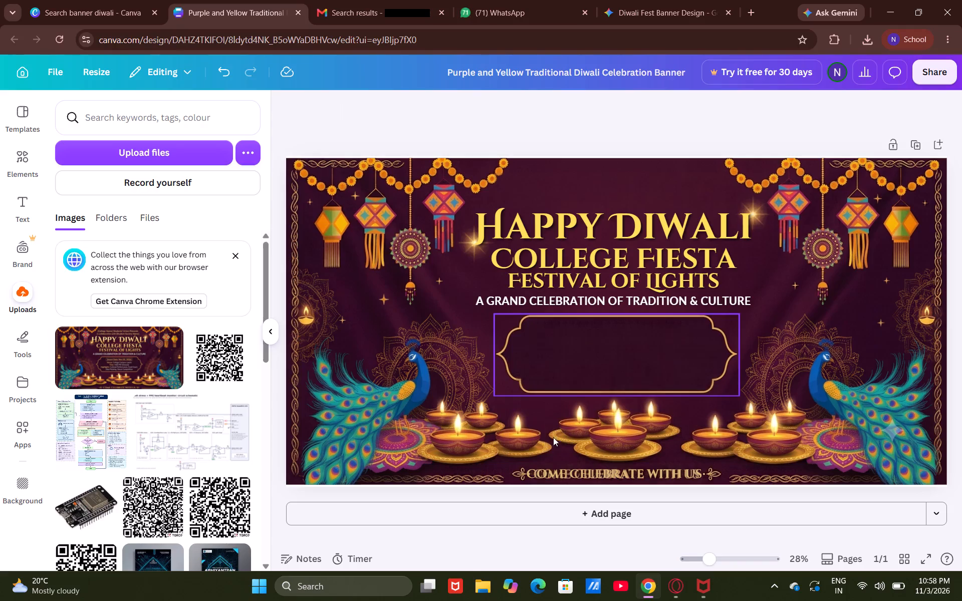
Delete the duplicate text layer overlapping "Come Celebrate With Us" at the bottom of the banner.
{"action": "left_click", "coordinate": [596, 479]}
{"action": "key", "text": "BackSpace"}
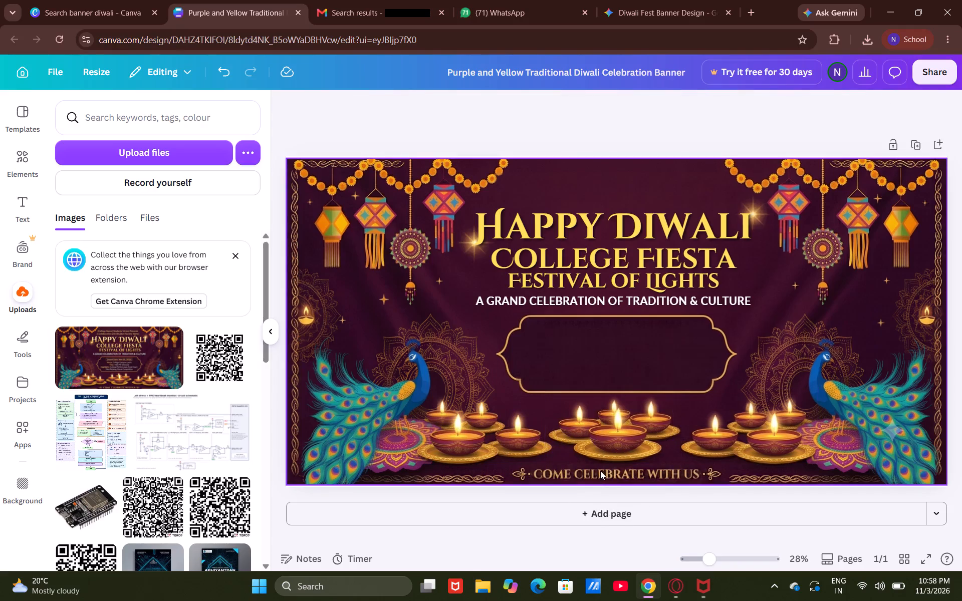
{"action": "left_click", "coordinate": [600, 471]}
{"action": "left_click", "coordinate": [600, 471]}
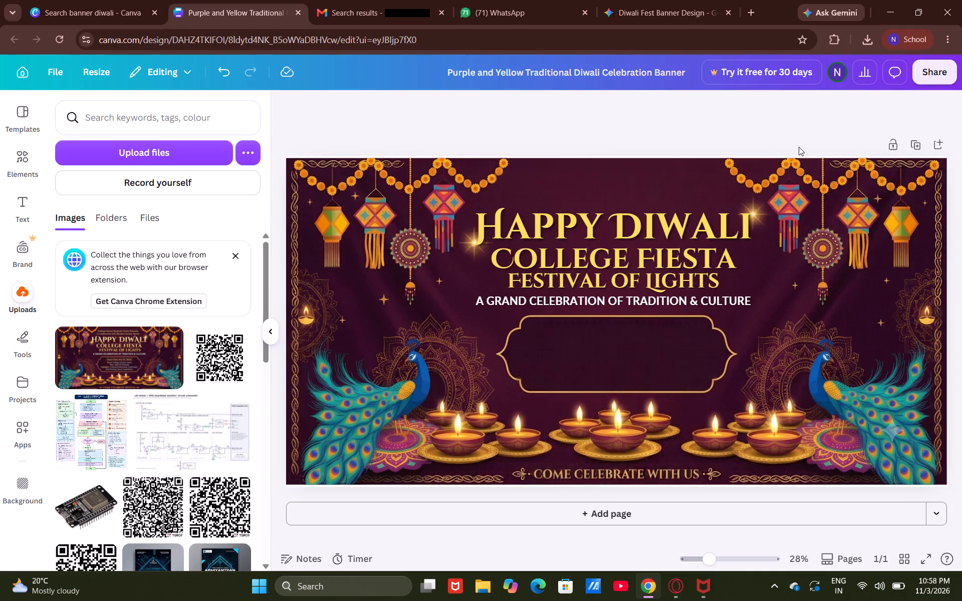
{"action": "left_click", "coordinate": [741, 130]}
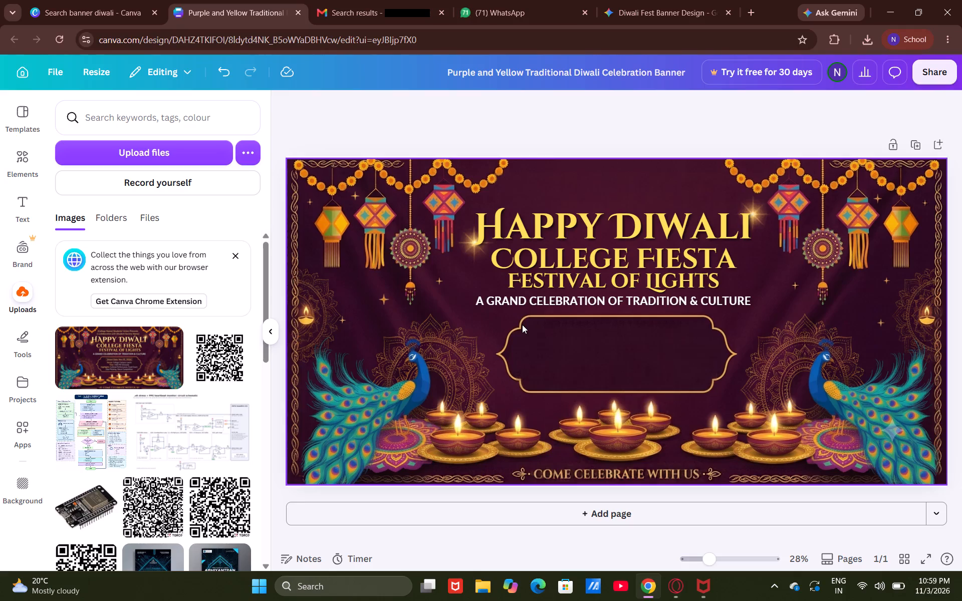
Lower the left lantern garland on the banner, shrink it slightly, and align it with the page's left edge.
{"action": "left_click", "coordinate": [368, 180]}
{"action": "left_click_drag", "start_coordinate": [368, 180], "coordinate": [366, 198]}
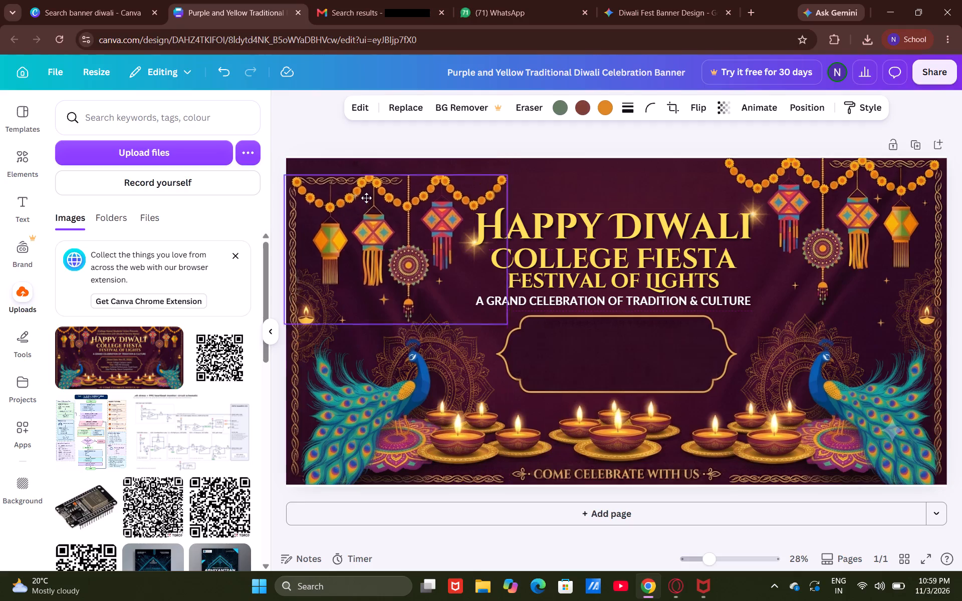
{"action": "left_click_drag", "start_coordinate": [366, 198], "coordinate": [361, 209]}
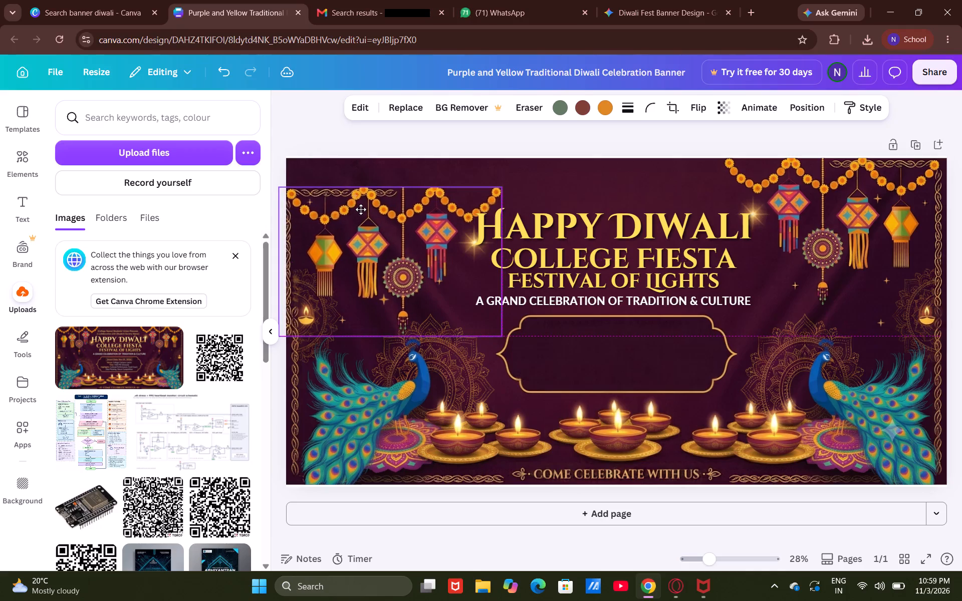
{"action": "left_click_drag", "start_coordinate": [361, 209], "coordinate": [359, 208]}
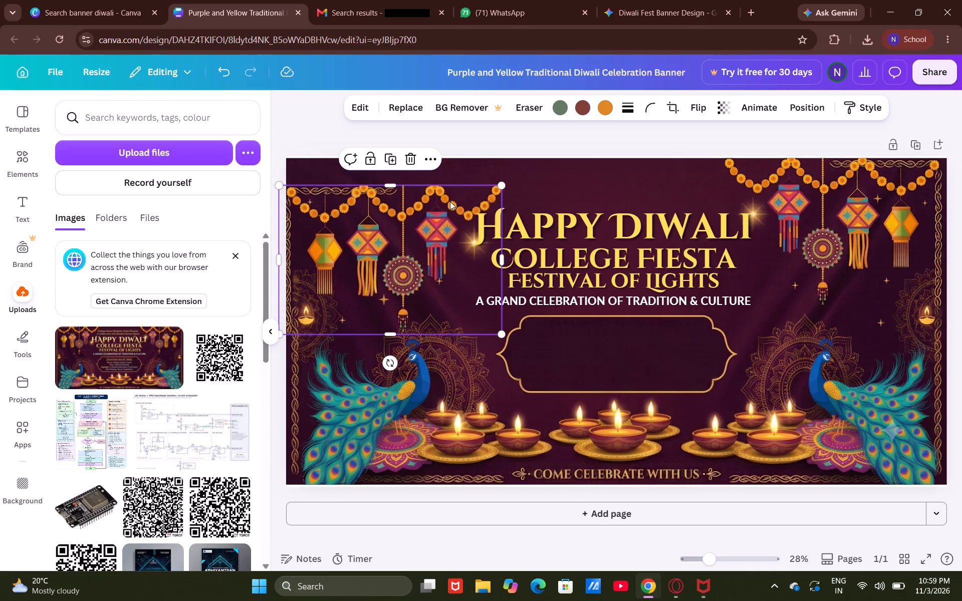
{"action": "left_click_drag", "start_coordinate": [383, 244], "coordinate": [383, 257]}
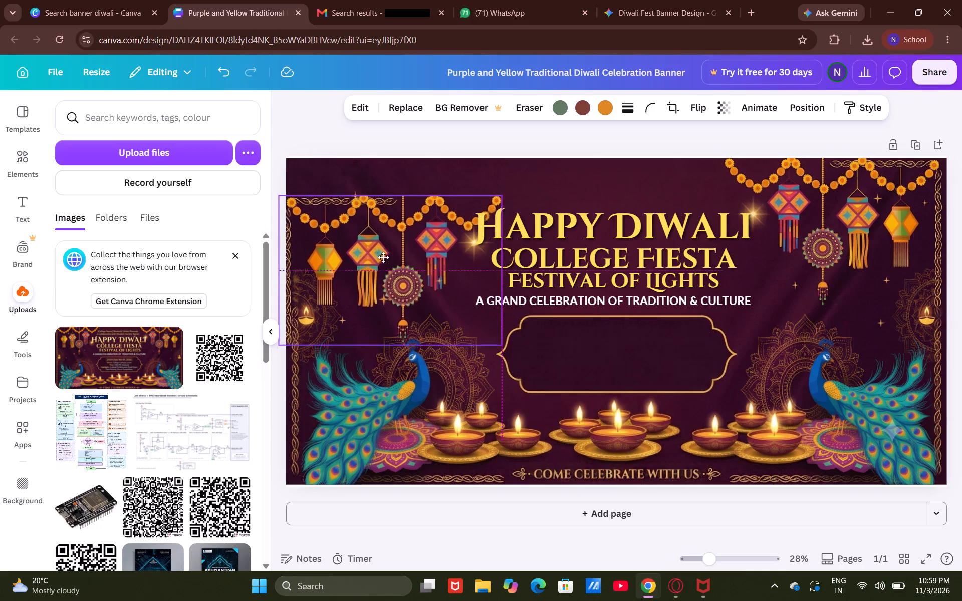
{"action": "left_click_drag", "start_coordinate": [383, 257], "coordinate": [383, 253]}
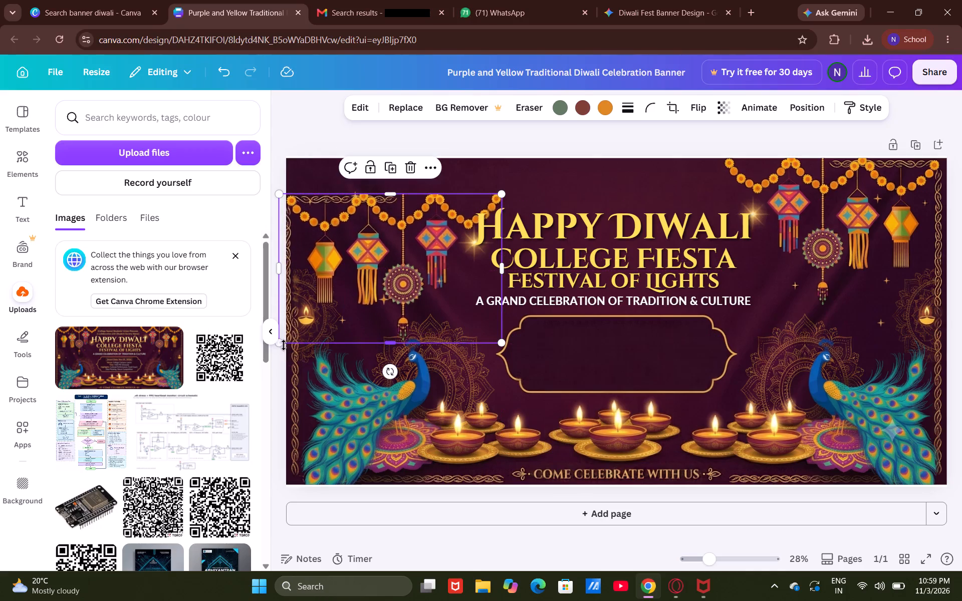
{"action": "left_click_drag", "start_coordinate": [280, 345], "coordinate": [288, 336]}
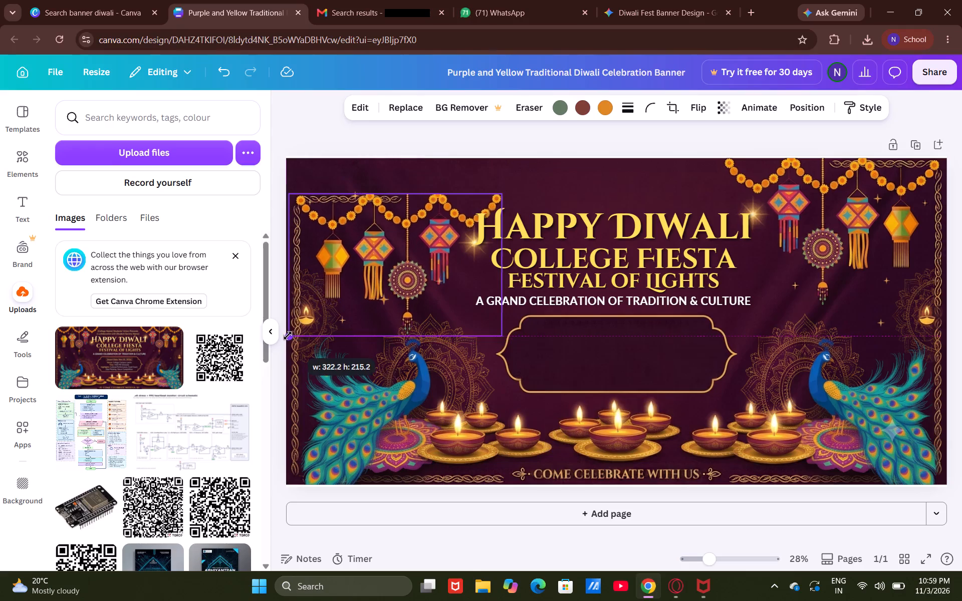
{"action": "left_click_drag", "start_coordinate": [288, 336], "coordinate": [289, 332]}
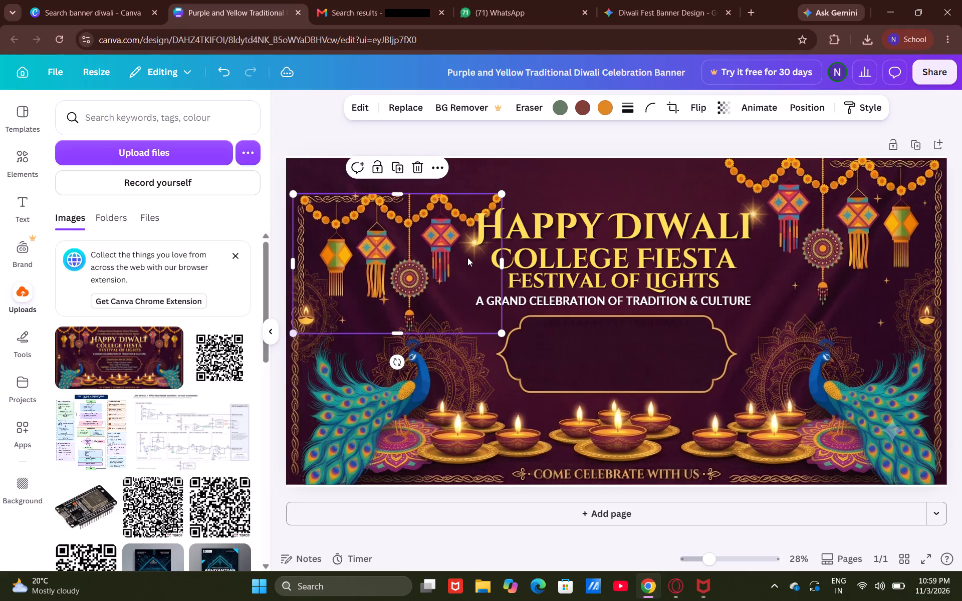
{"action": "left_click_drag", "start_coordinate": [406, 253], "coordinate": [396, 253]}
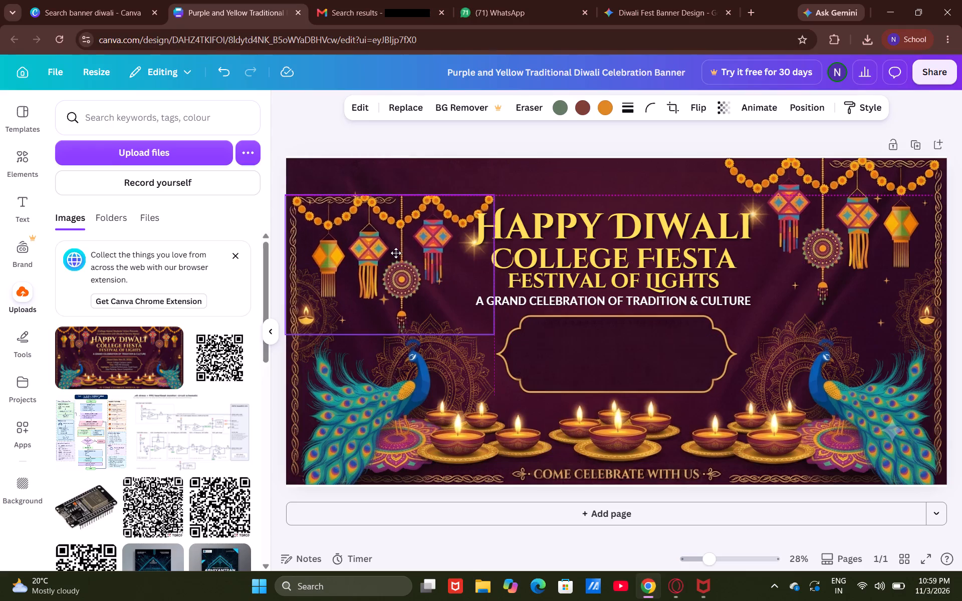
{"action": "left_click_drag", "start_coordinate": [396, 253], "coordinate": [395, 253]}
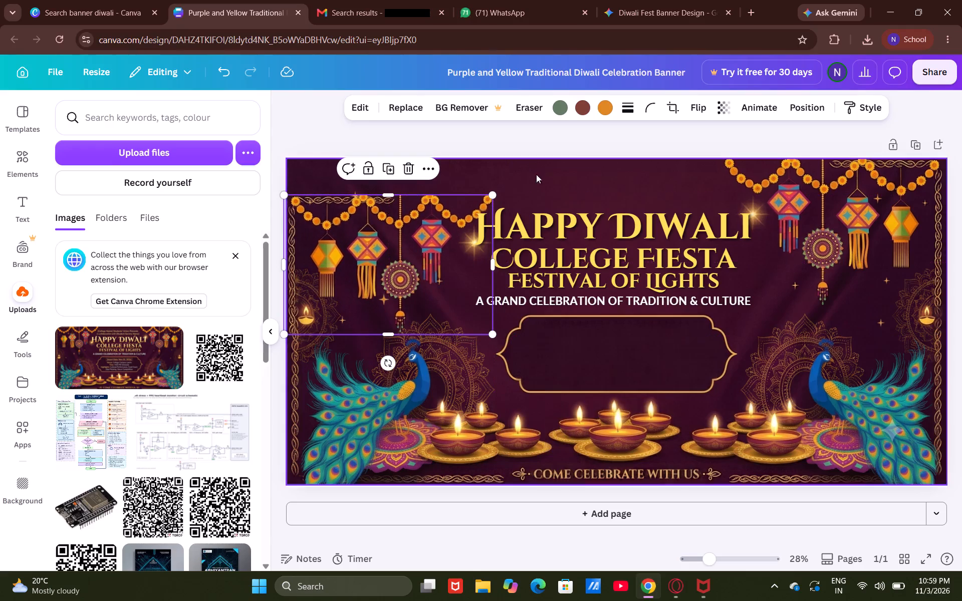
{"action": "left_click", "coordinate": [580, 138]}
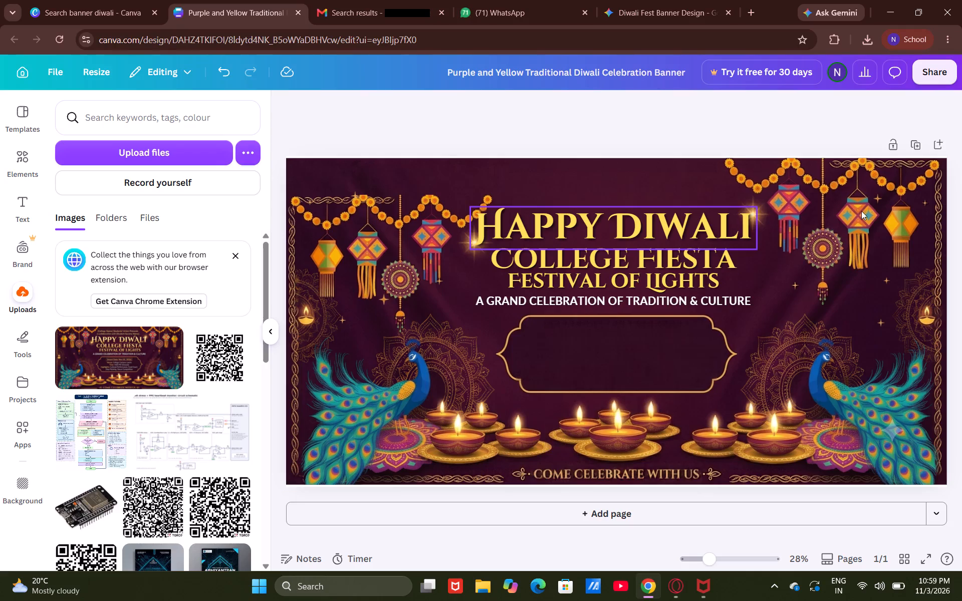
Lower the right lantern garland to about the same height as the left one, at the page's right edge.
{"action": "left_click", "coordinate": [861, 211]}
{"action": "left_click_drag", "start_coordinate": [861, 211], "coordinate": [868, 247]}
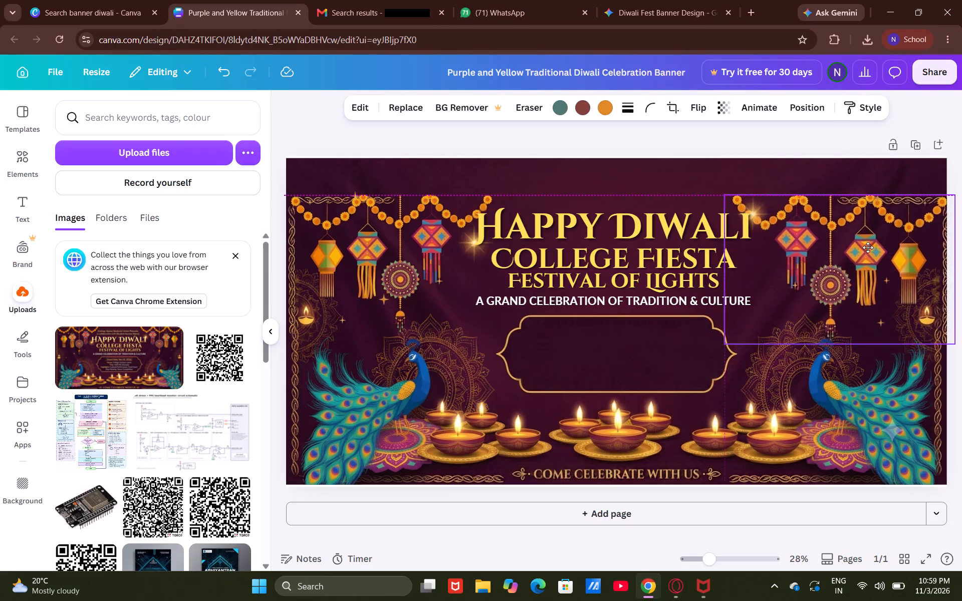
{"action": "left_click_drag", "start_coordinate": [868, 247], "coordinate": [868, 245]}
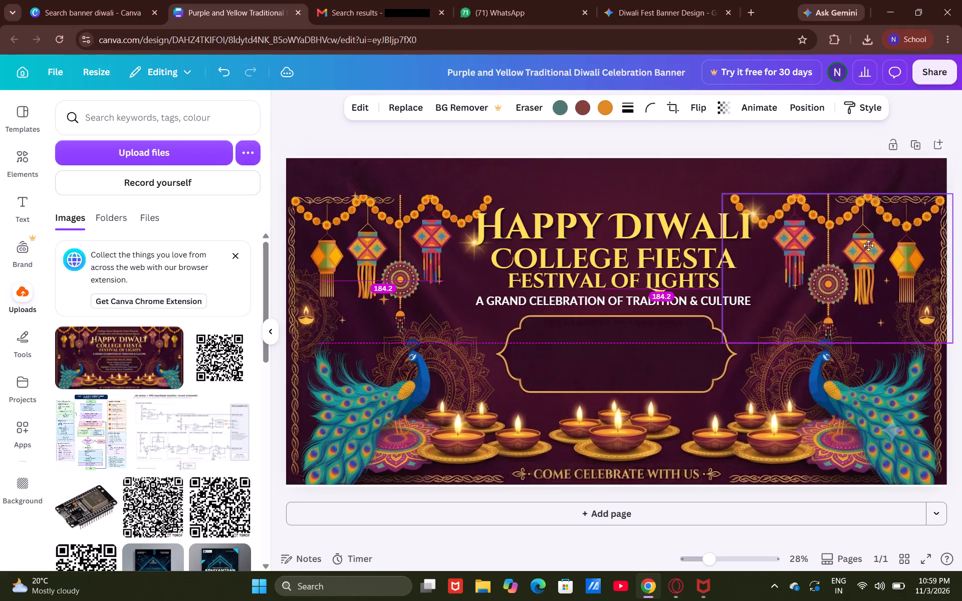
{"action": "left_click_drag", "start_coordinate": [868, 245], "coordinate": [868, 244]}
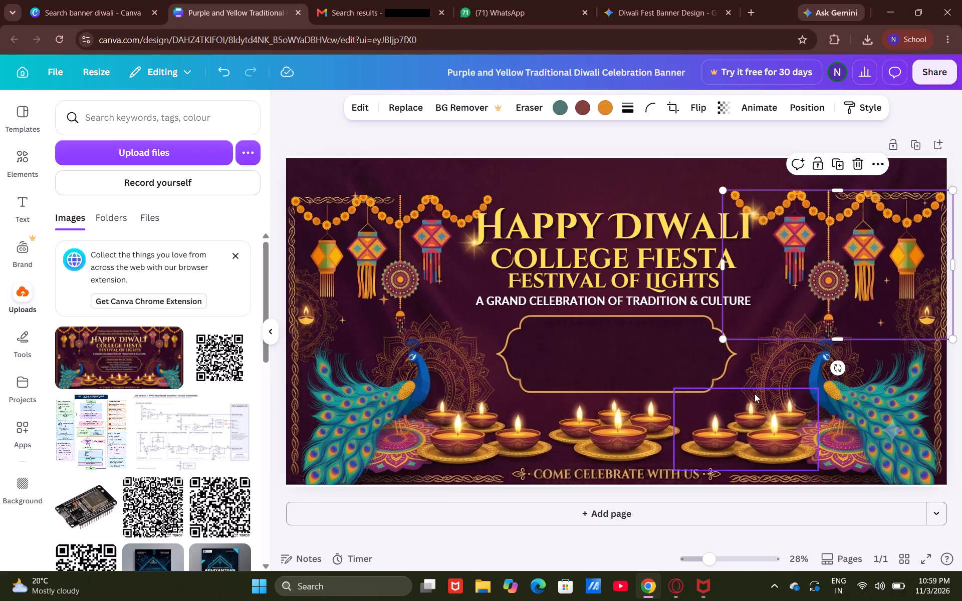
Delete the empty ornamental frame above the diyas.
{"action": "left_click", "coordinate": [648, 377]}
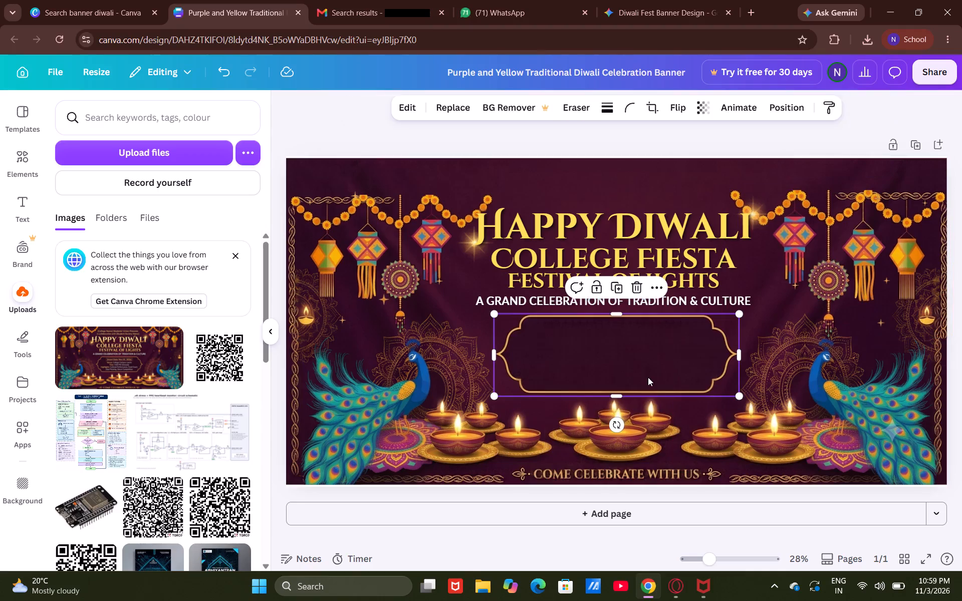
{"action": "key", "text": "BackSpace"}
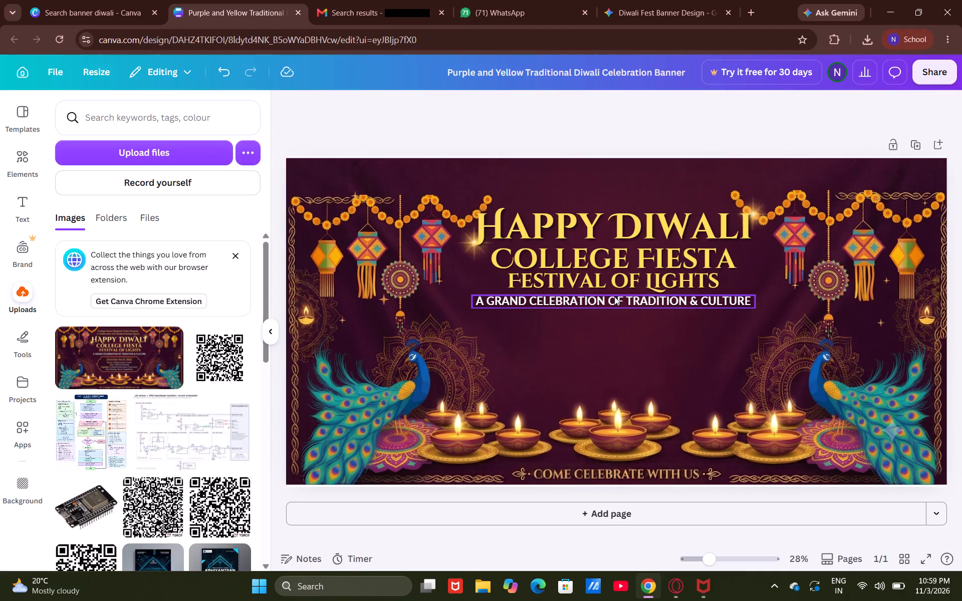
Move the "A Grand Celebration of Tradition & Culture" line down just above the diyas, shrink it to size 42.9, and centre it.
{"action": "left_click_drag", "start_coordinate": [614, 296], "coordinate": [621, 377]}
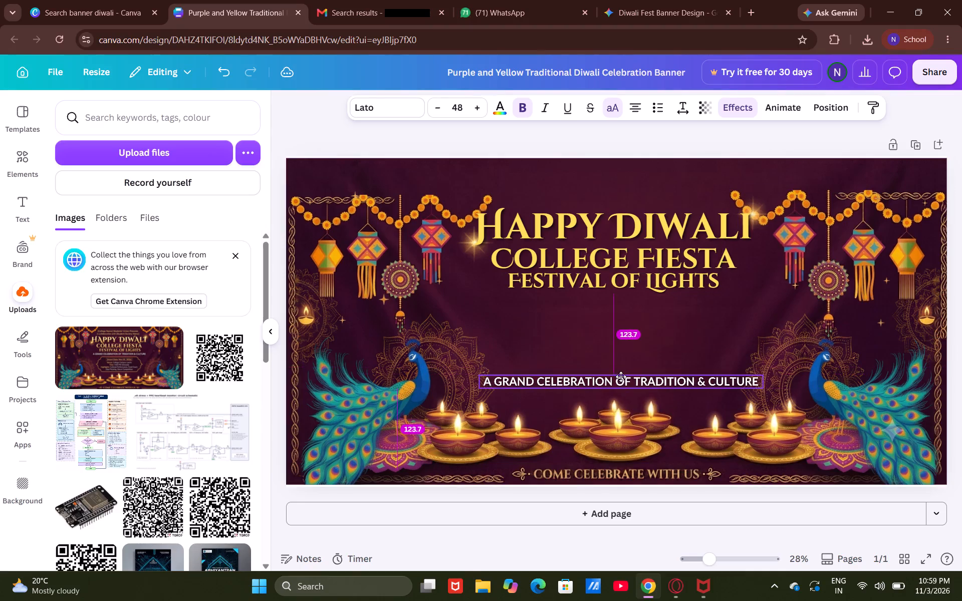
{"action": "left_click_drag", "start_coordinate": [621, 377], "coordinate": [621, 377]}
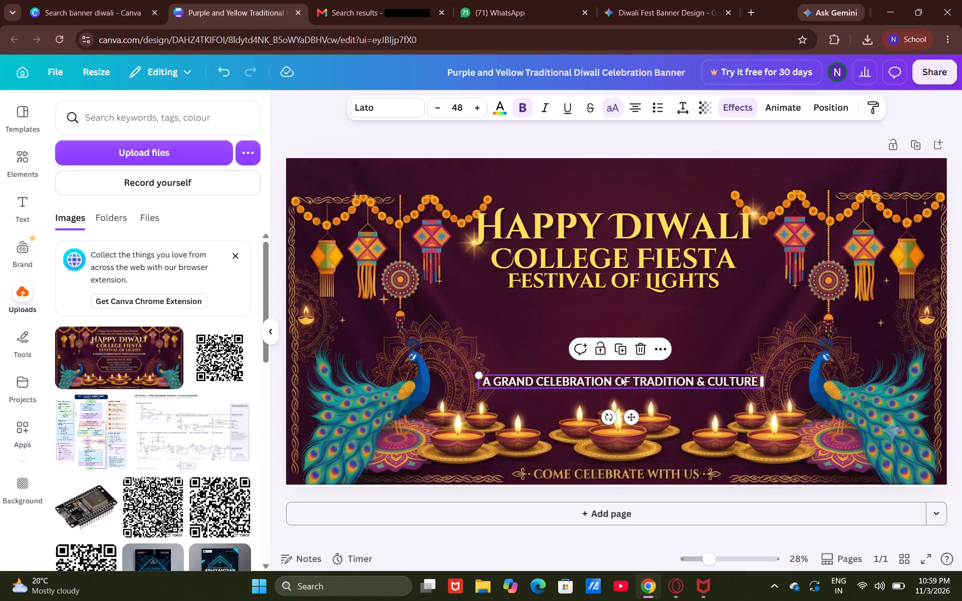
{"action": "left_click_drag", "start_coordinate": [479, 372], "coordinate": [506, 382]}
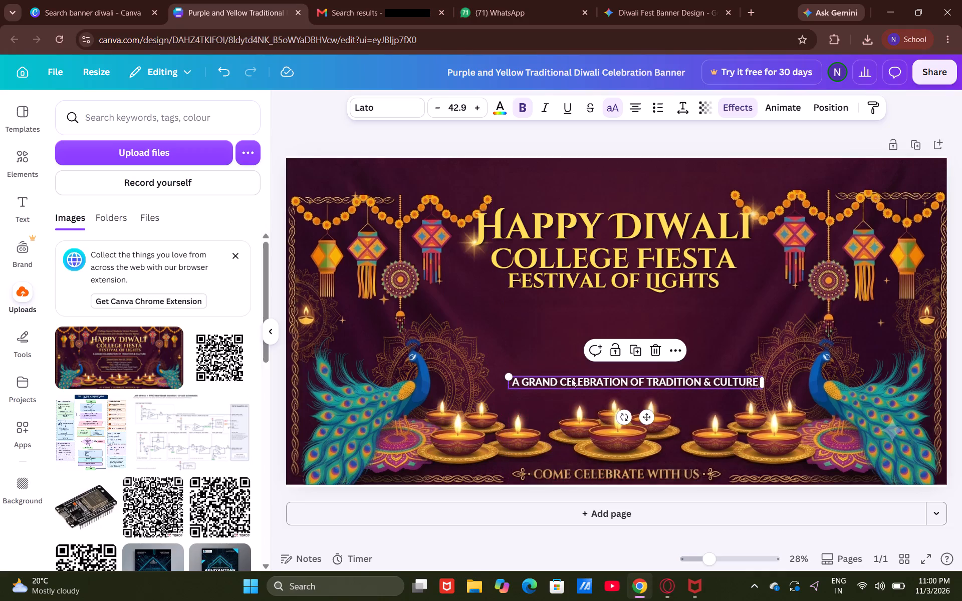
{"action": "left_click_drag", "start_coordinate": [645, 415], "coordinate": [637, 423]}
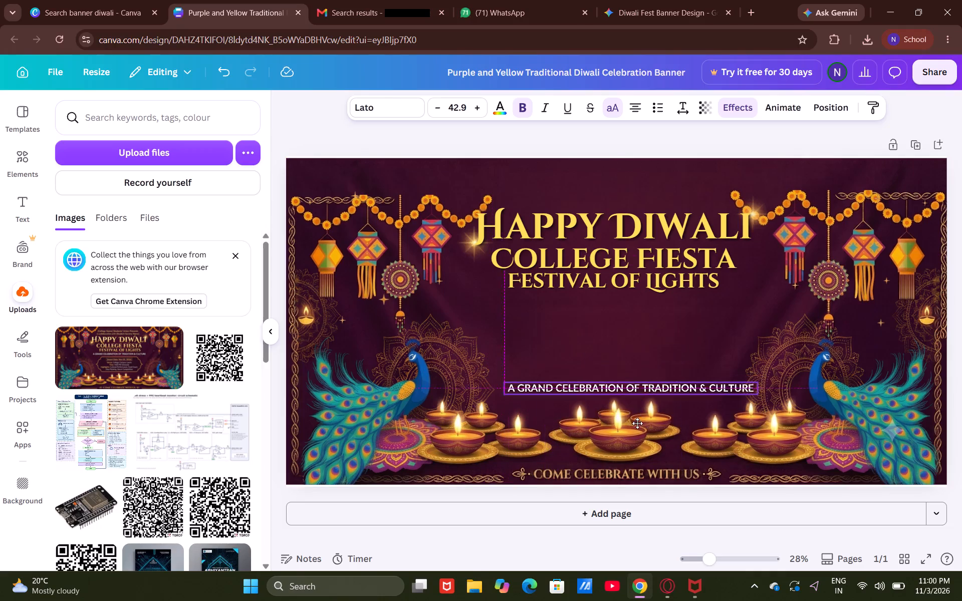
{"action": "left_click_drag", "start_coordinate": [637, 423], "coordinate": [626, 420]}
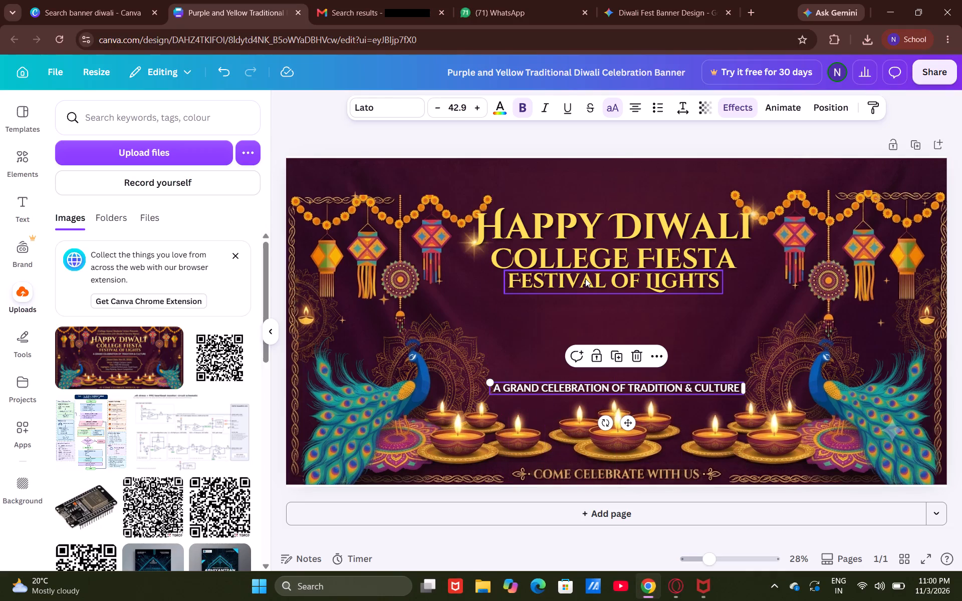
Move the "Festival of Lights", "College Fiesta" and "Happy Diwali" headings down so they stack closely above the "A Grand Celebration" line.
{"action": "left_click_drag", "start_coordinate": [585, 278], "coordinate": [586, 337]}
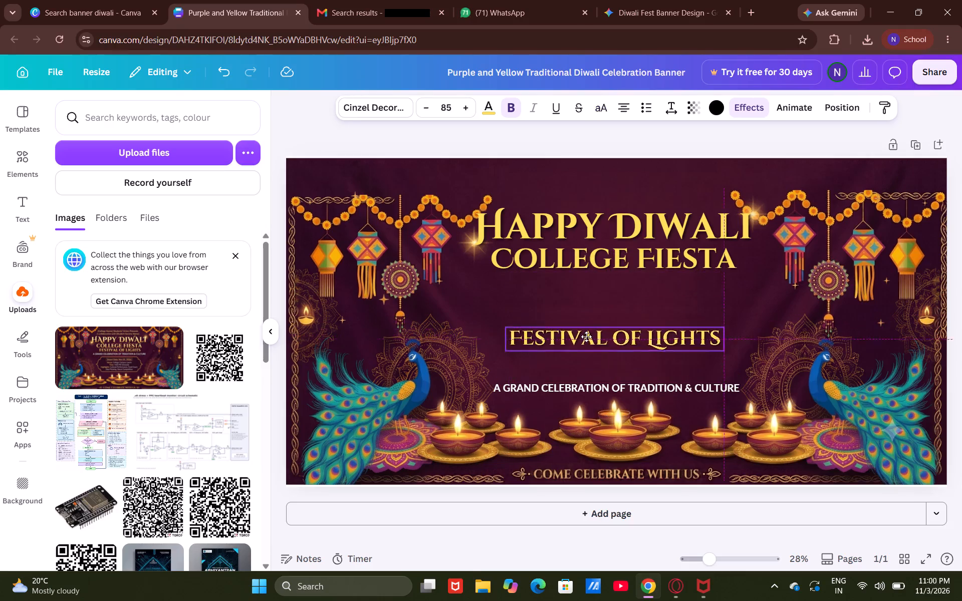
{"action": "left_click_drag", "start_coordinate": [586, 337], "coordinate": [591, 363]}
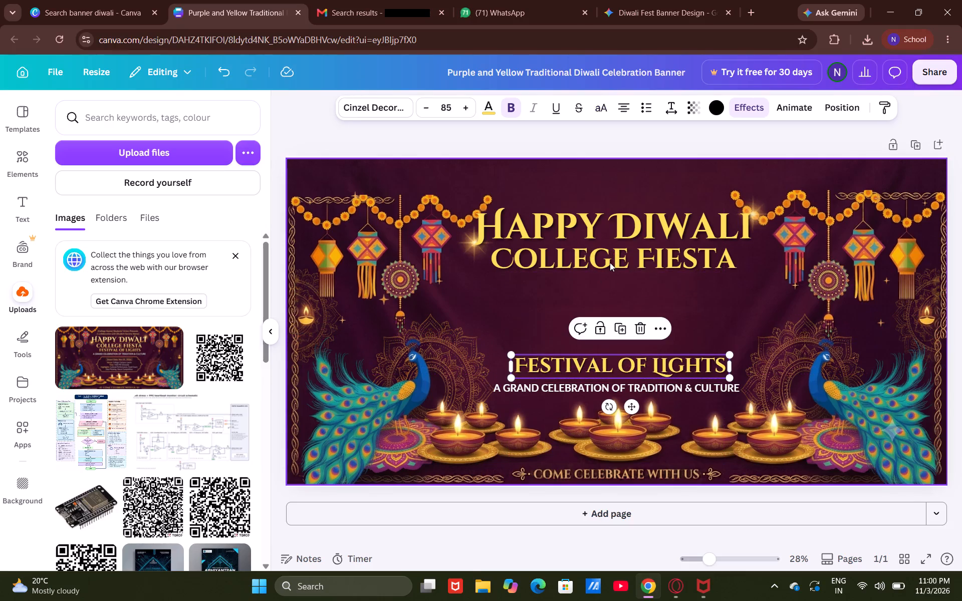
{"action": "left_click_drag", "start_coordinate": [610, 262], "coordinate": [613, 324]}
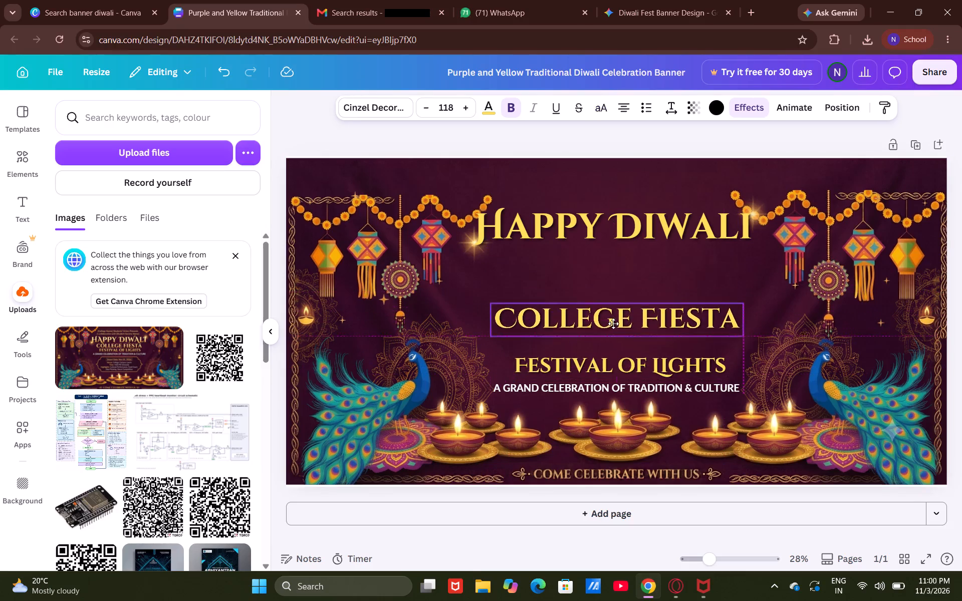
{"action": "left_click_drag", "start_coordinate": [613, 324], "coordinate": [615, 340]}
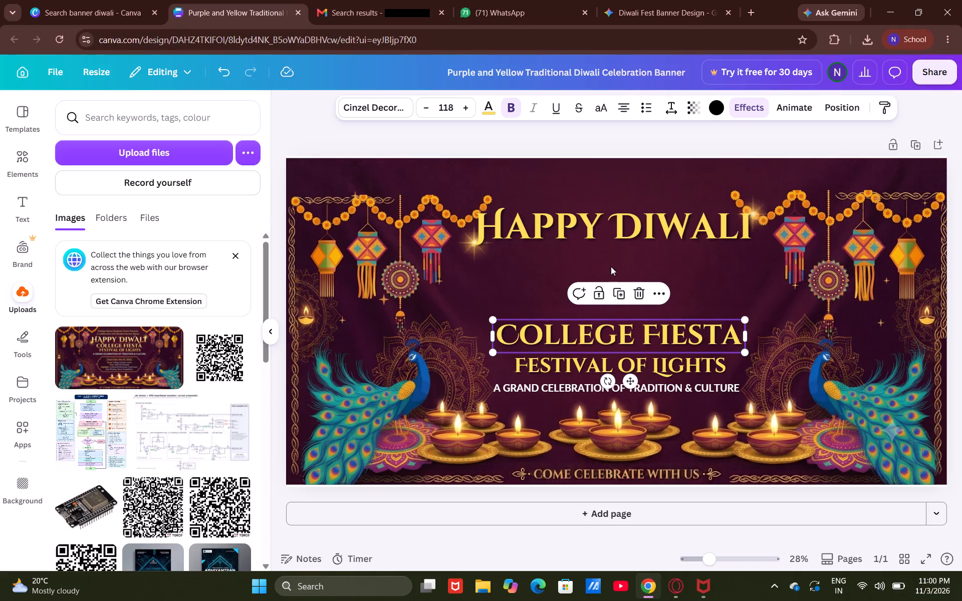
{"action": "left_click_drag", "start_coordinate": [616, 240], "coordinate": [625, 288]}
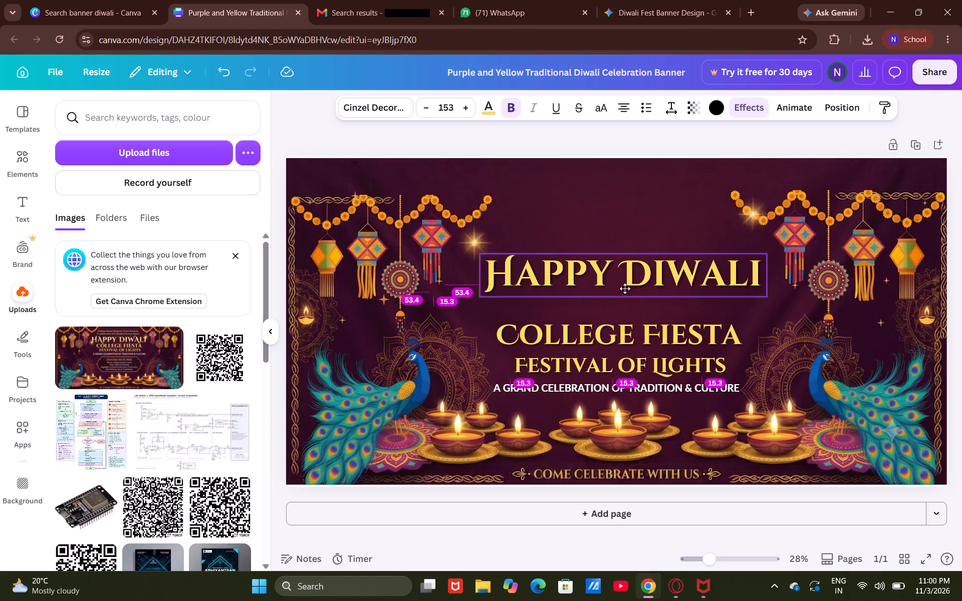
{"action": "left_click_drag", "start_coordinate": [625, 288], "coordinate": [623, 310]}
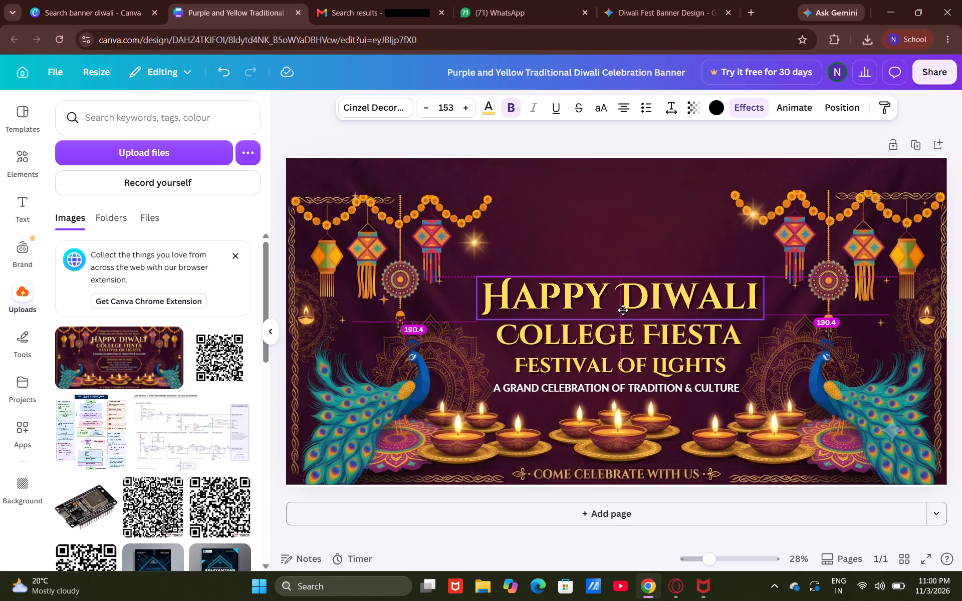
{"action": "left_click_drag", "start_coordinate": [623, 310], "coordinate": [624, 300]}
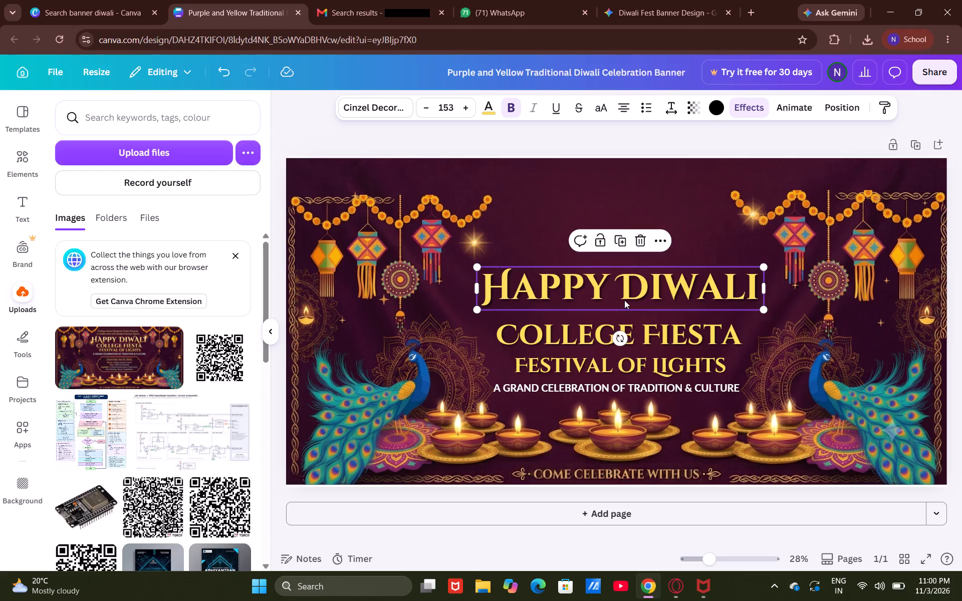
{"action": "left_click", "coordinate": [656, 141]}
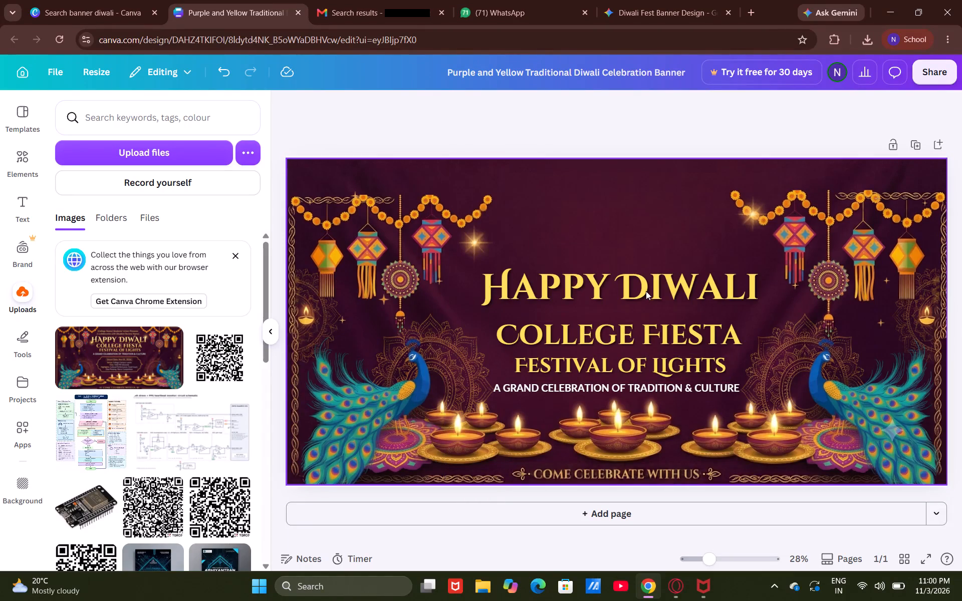
Raise the "Happy Diwali" heading between the two lantern garlands, centred on the page with empty space left above it.
{"action": "left_click_drag", "start_coordinate": [647, 289], "coordinate": [649, 233]}
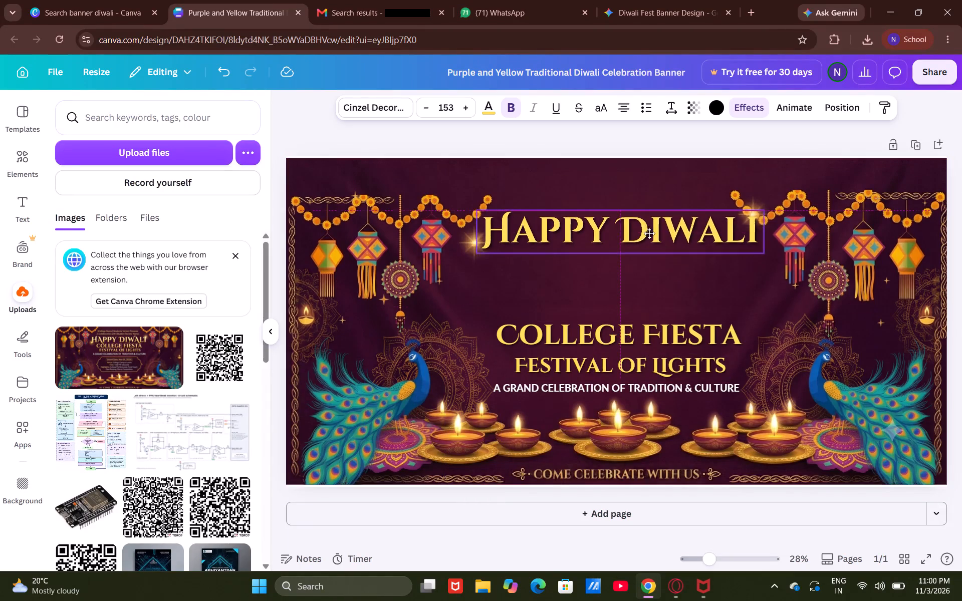
{"action": "left_click_drag", "start_coordinate": [649, 233], "coordinate": [644, 222]}
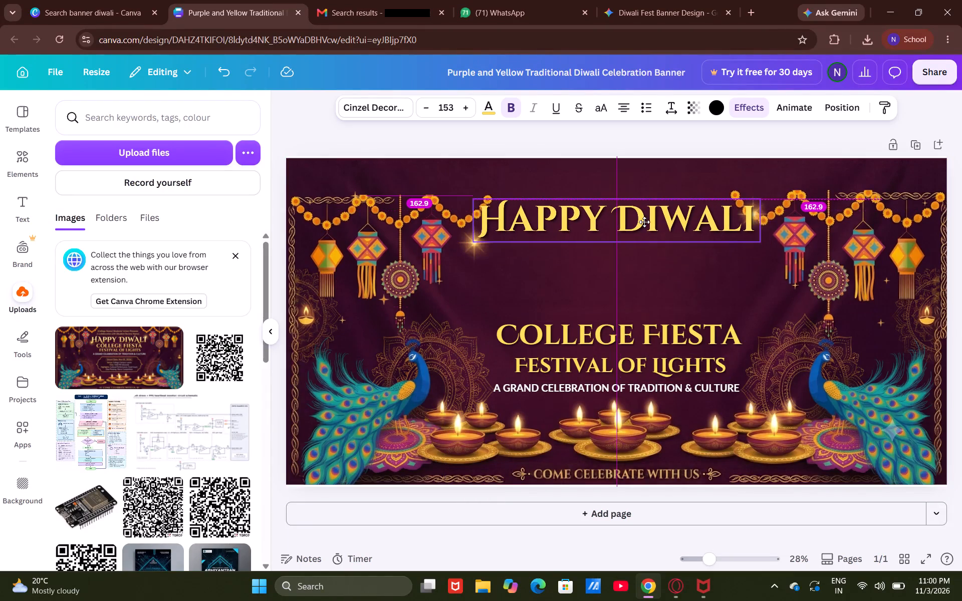
{"action": "left_click_drag", "start_coordinate": [644, 222], "coordinate": [642, 246]}
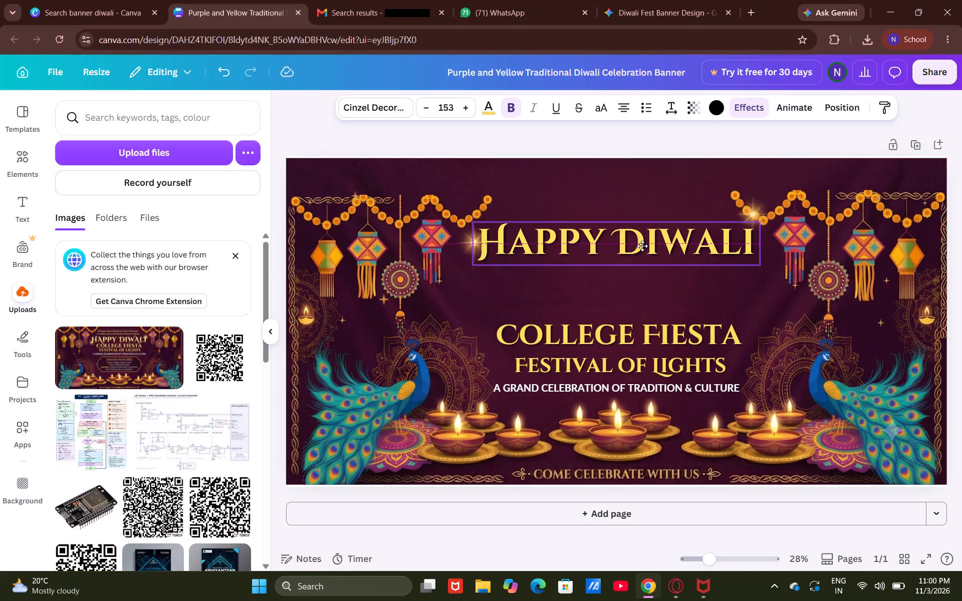
{"action": "left_click_drag", "start_coordinate": [642, 246], "coordinate": [642, 243]}
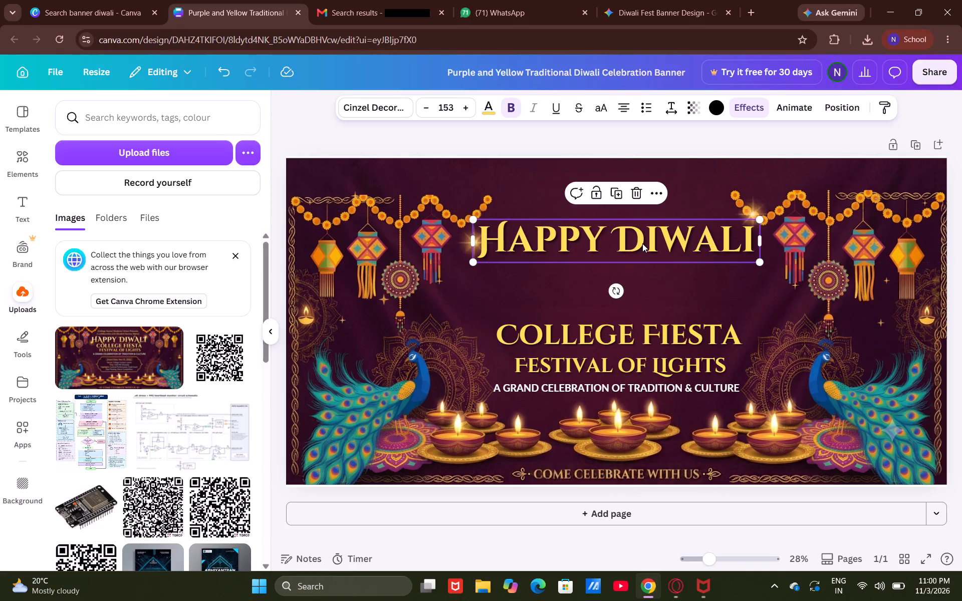
Move "College Fiesta", "Festival of Lights" and the "A Grand Celebration" line up, spacing them roughly evenly beneath "Happy Diwali".
{"action": "left_click_drag", "start_coordinate": [578, 341], "coordinate": [577, 319]}
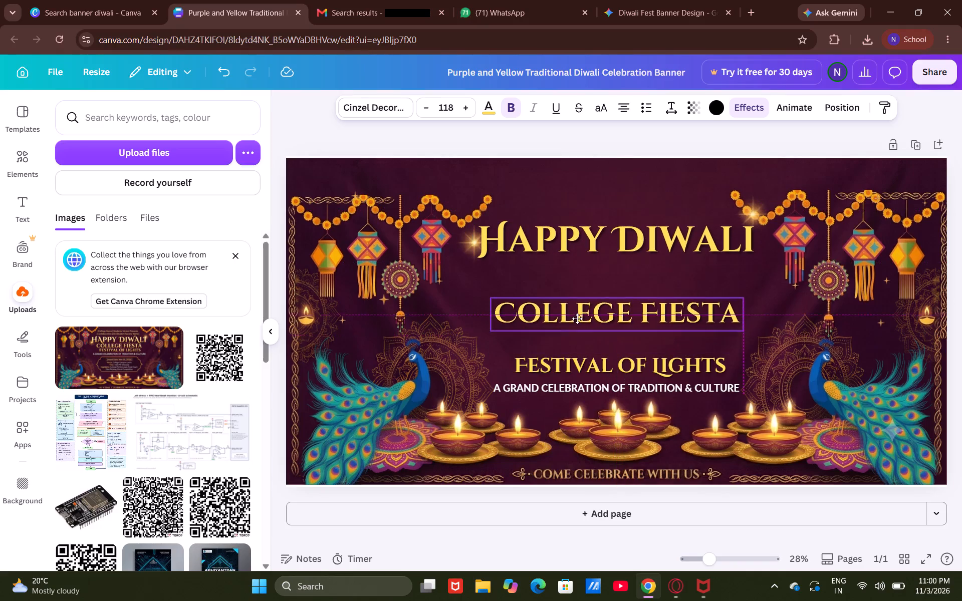
{"action": "left_click_drag", "start_coordinate": [577, 319], "coordinate": [577, 294]}
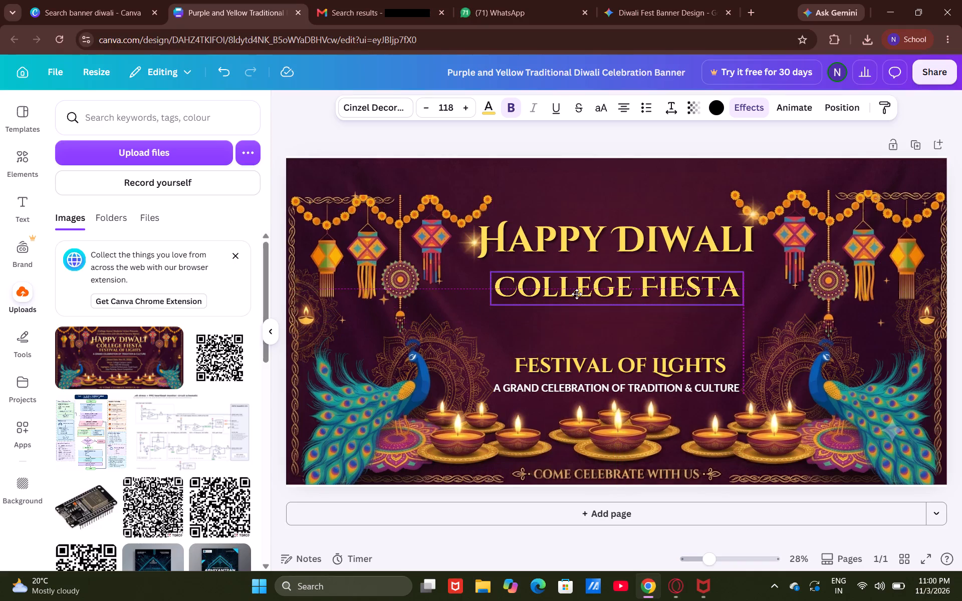
{"action": "left_click_drag", "start_coordinate": [577, 294], "coordinate": [578, 283]}
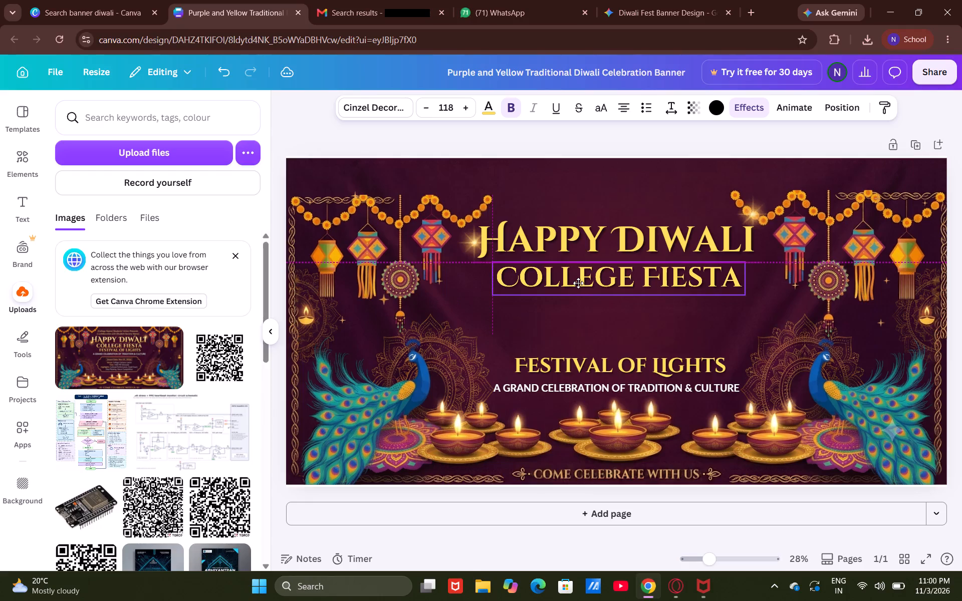
{"action": "left_click_drag", "start_coordinate": [578, 283], "coordinate": [576, 288]}
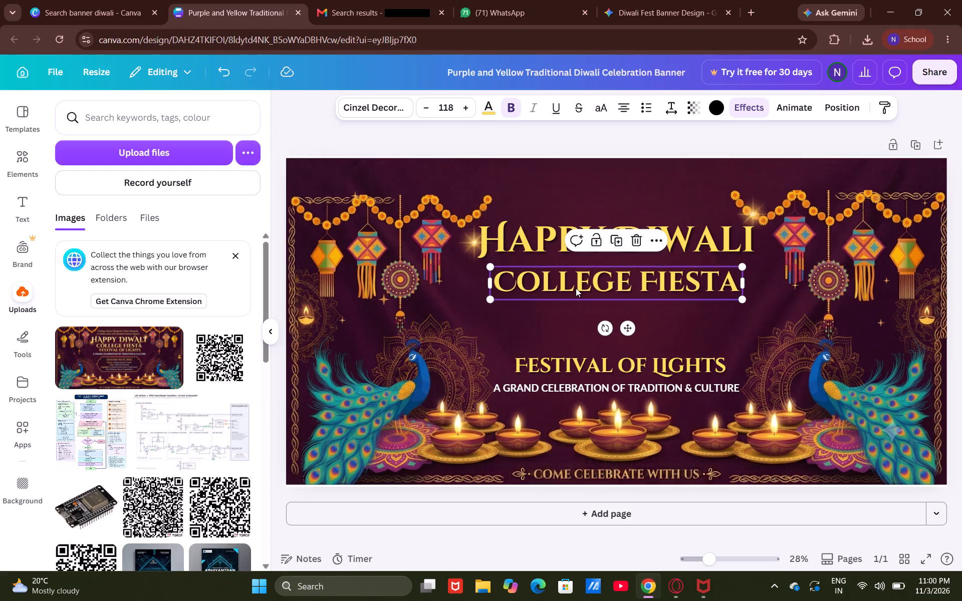
{"action": "left_click_drag", "start_coordinate": [577, 372], "coordinate": [572, 341]}
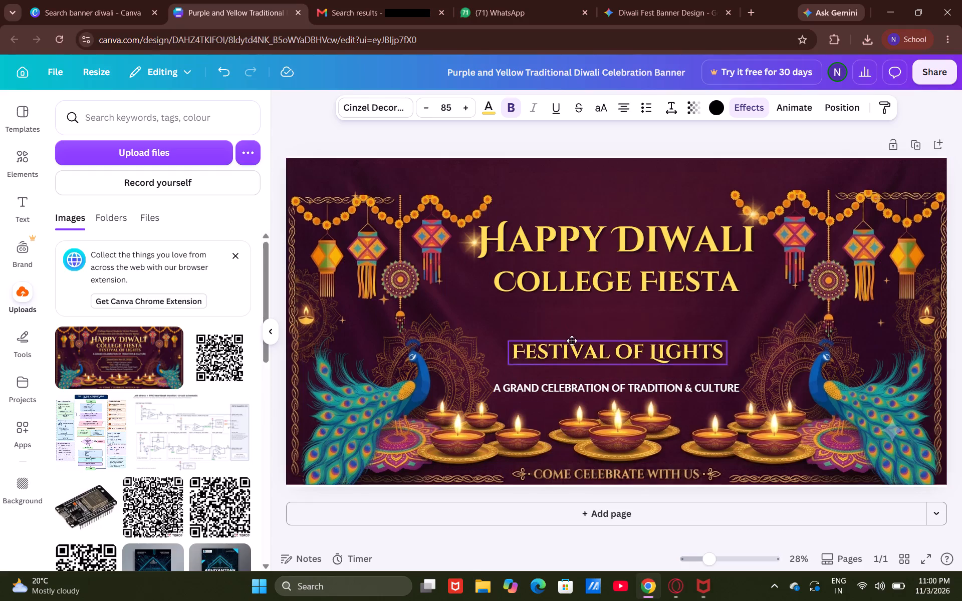
{"action": "left_click_drag", "start_coordinate": [572, 341], "coordinate": [575, 326]}
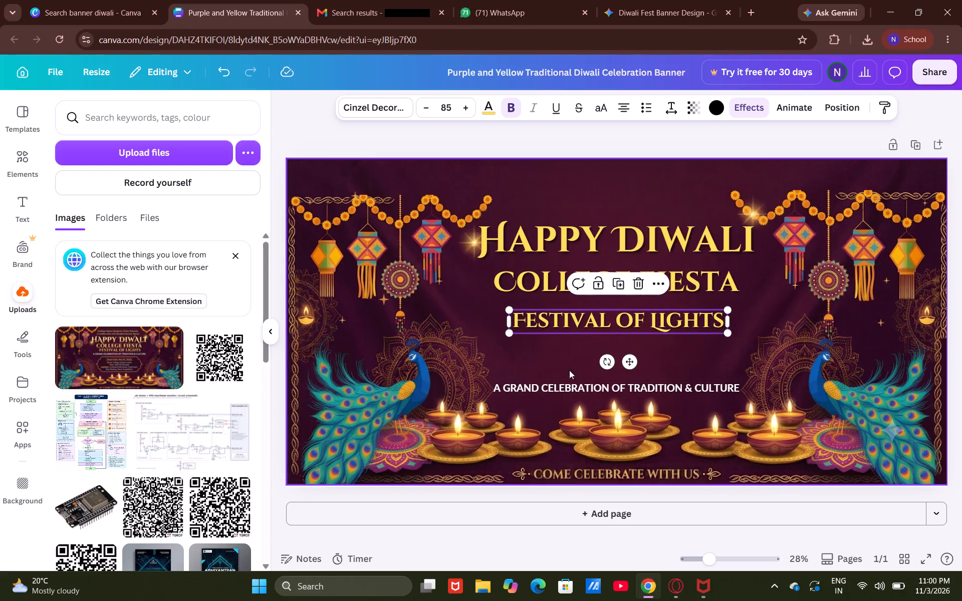
{"action": "left_click_drag", "start_coordinate": [569, 390], "coordinate": [569, 352]}
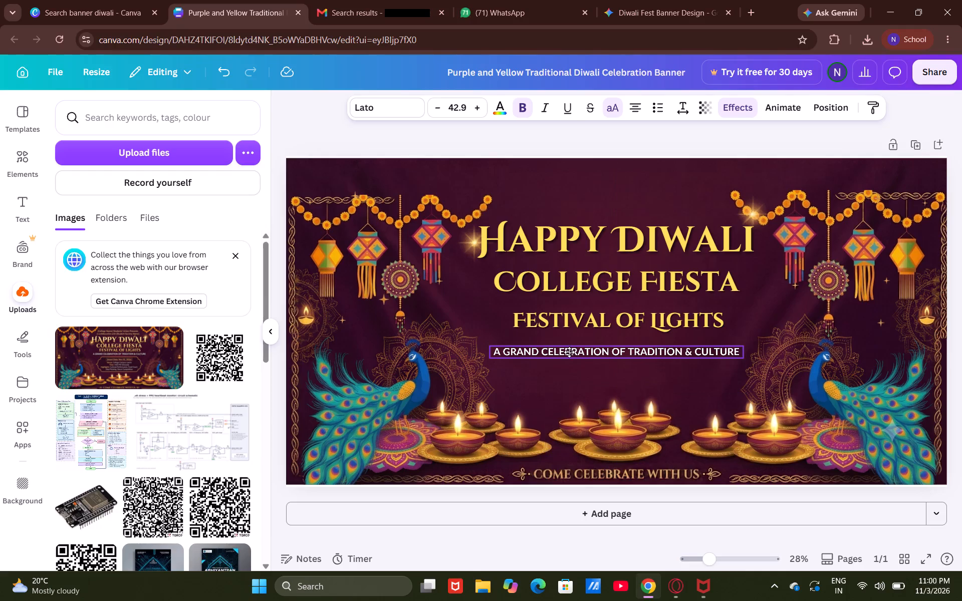
{"action": "left_click_drag", "start_coordinate": [569, 352], "coordinate": [569, 354]}
{"action": "left_click", "coordinate": [793, 139]}
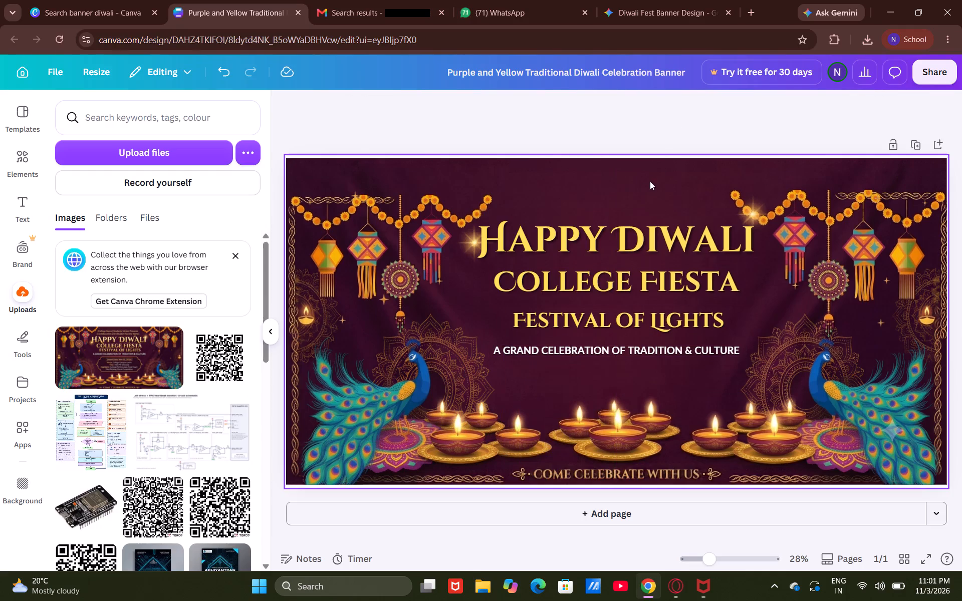
{"action": "key", "text": "Print"}
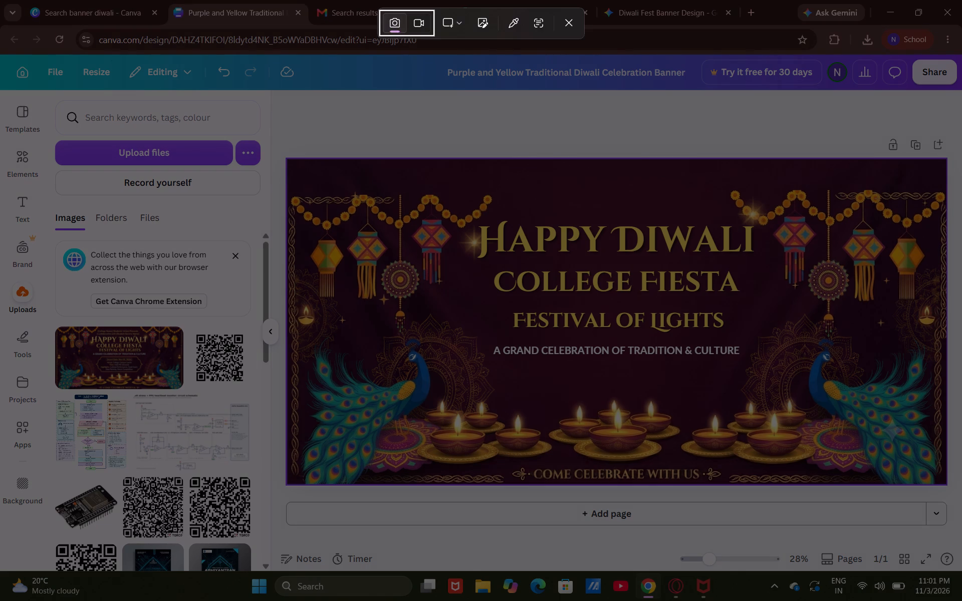
{"action": "left_click_drag", "start_coordinate": [288, 160], "coordinate": [630, 229]}
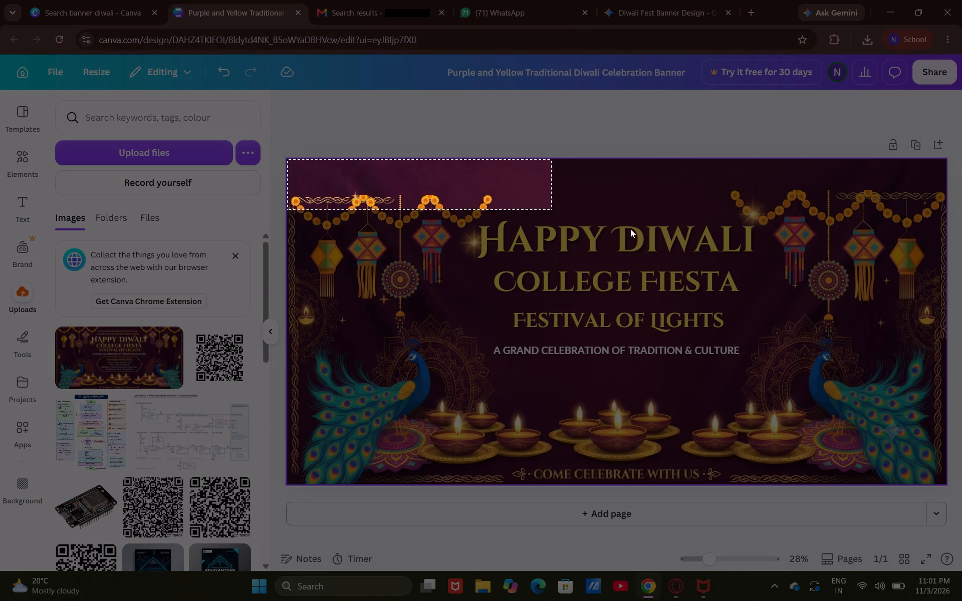
{"action": "left_click_drag", "start_coordinate": [630, 229], "coordinate": [935, 477]}
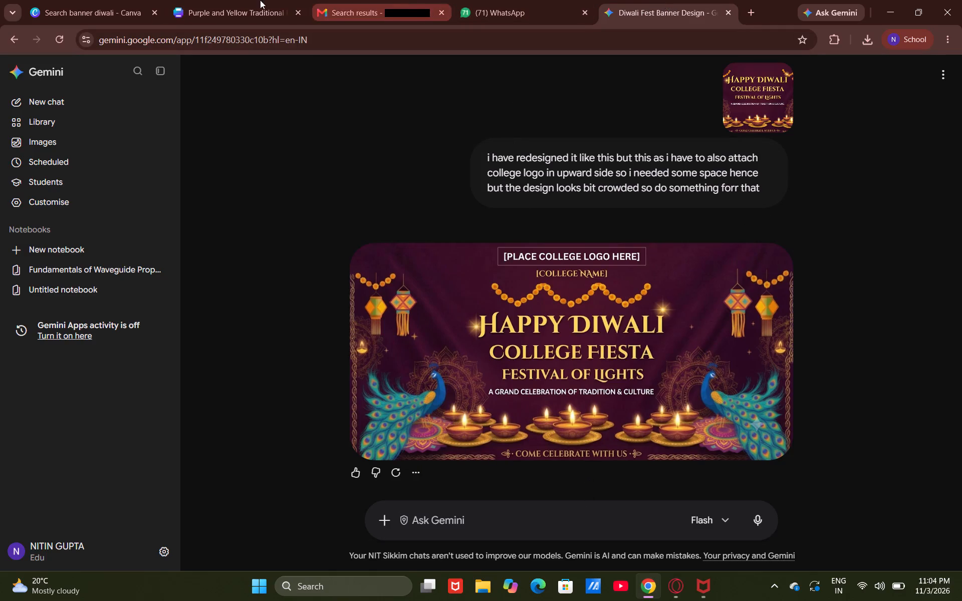
{"action": "left_click", "coordinate": [200, 0]}
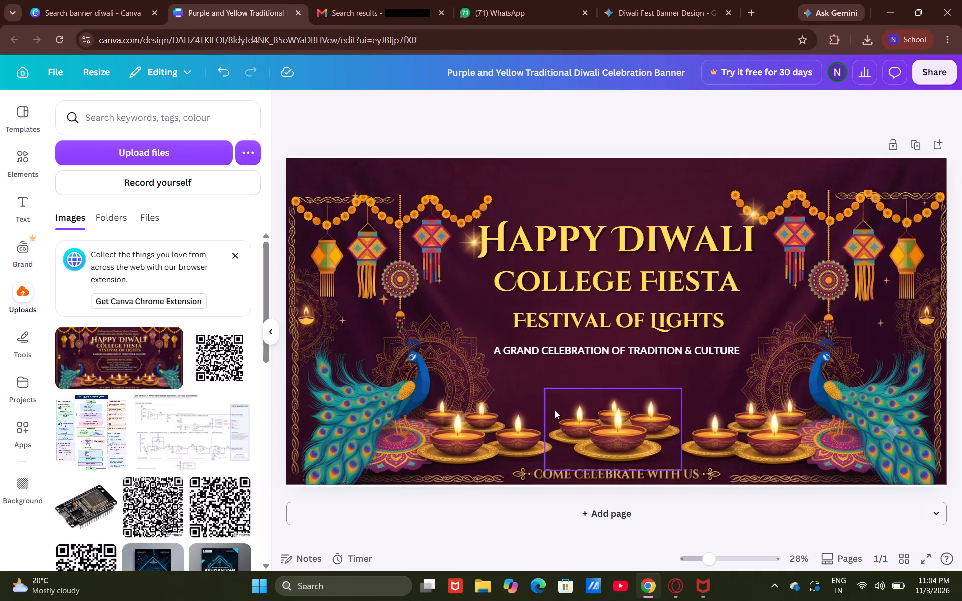
Delete the central cluster of oil lamps above the "Come Celebrate With Us" line.
{"action": "left_click", "coordinate": [596, 445]}
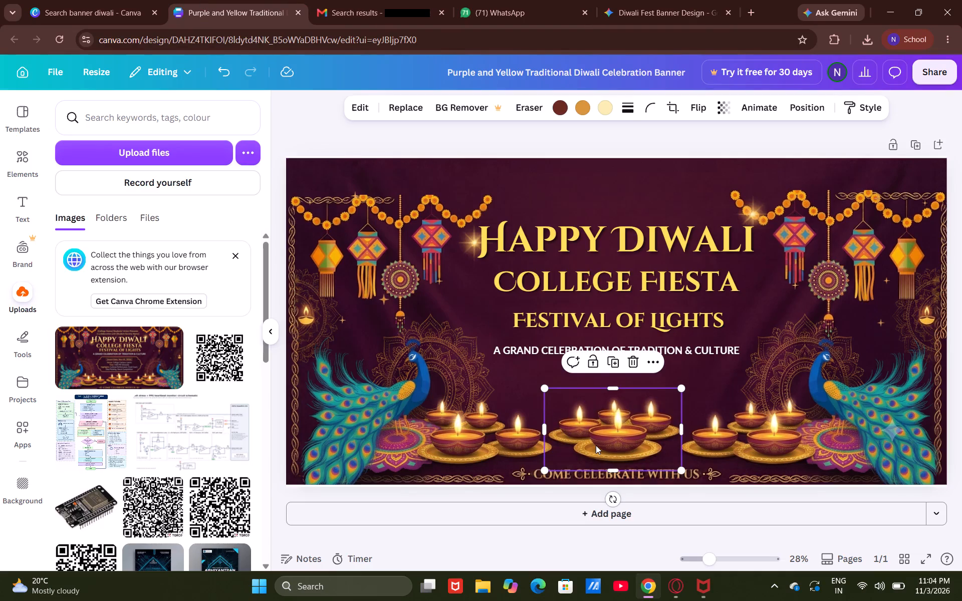
{"action": "key", "text": "BackSpace"}
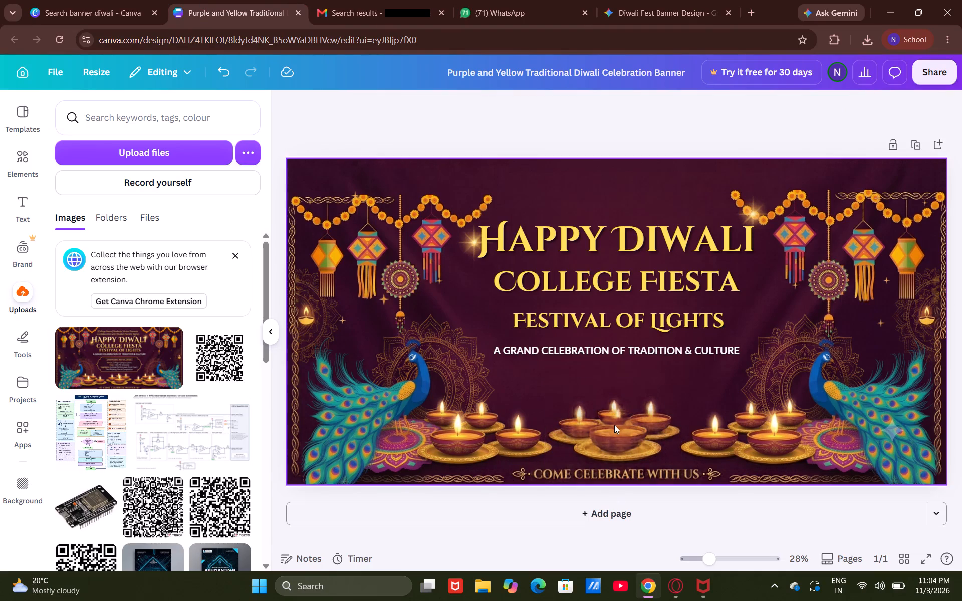
Split the banner's full-size background image into editable layers with Magic Layers.
{"action": "left_click", "coordinate": [614, 425]}
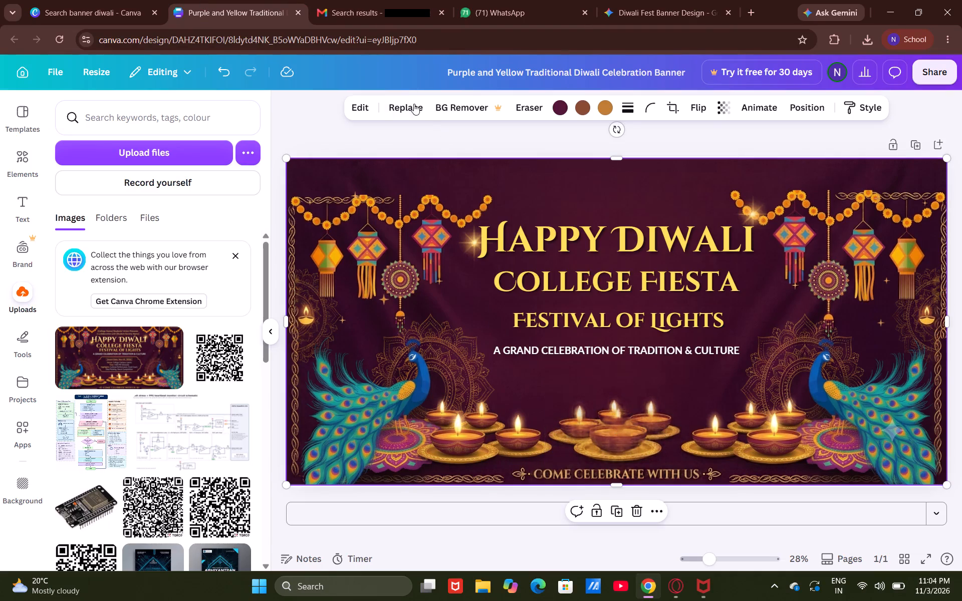
{"action": "left_click", "coordinate": [361, 104]}
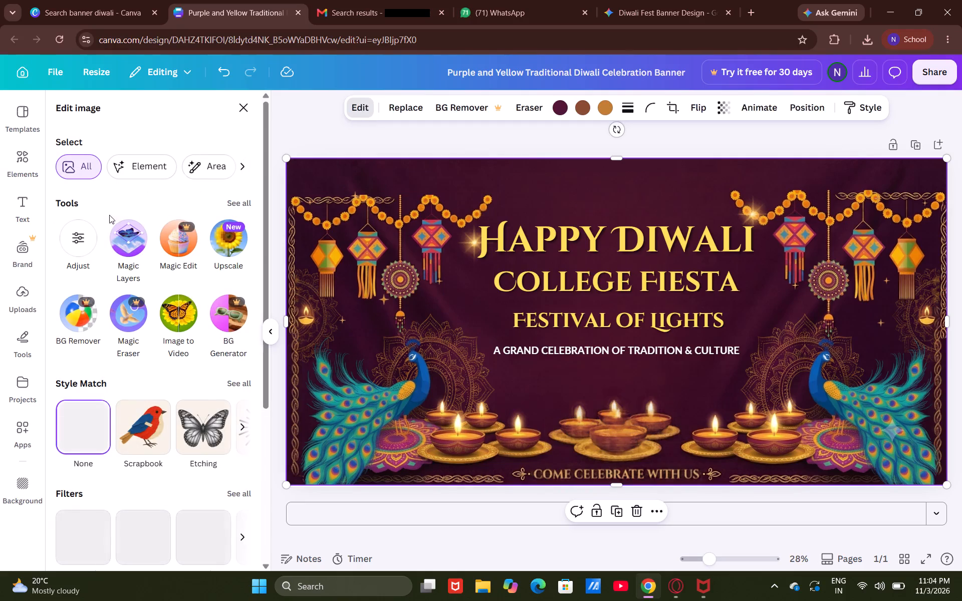
{"action": "left_click", "coordinate": [121, 235]}
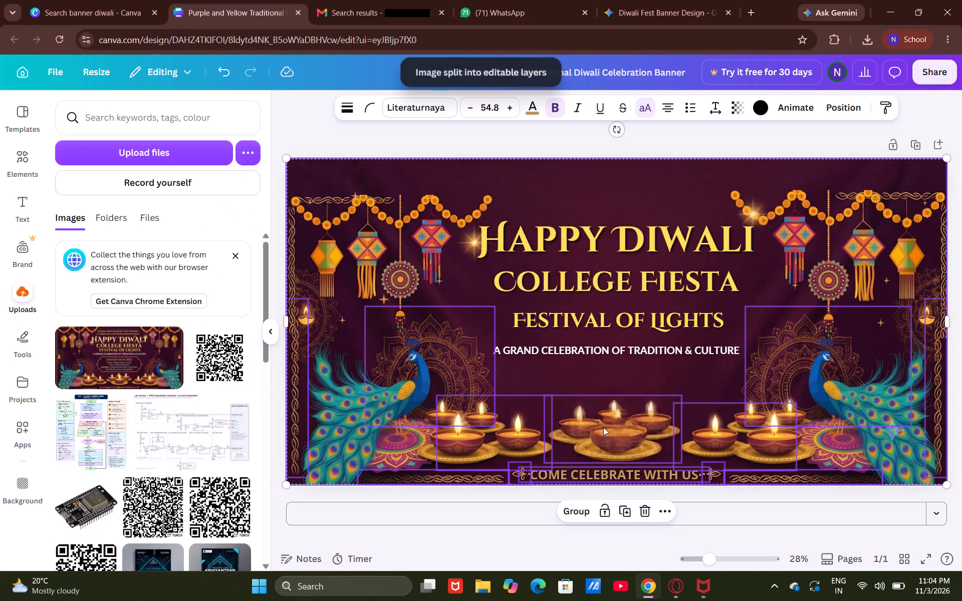
Delete the remaining lamp layers at the bottom centre of the banner, above "Come Celebrate With Us".
{"action": "left_click", "coordinate": [616, 442]}
{"action": "key", "text": "BackSpace"}
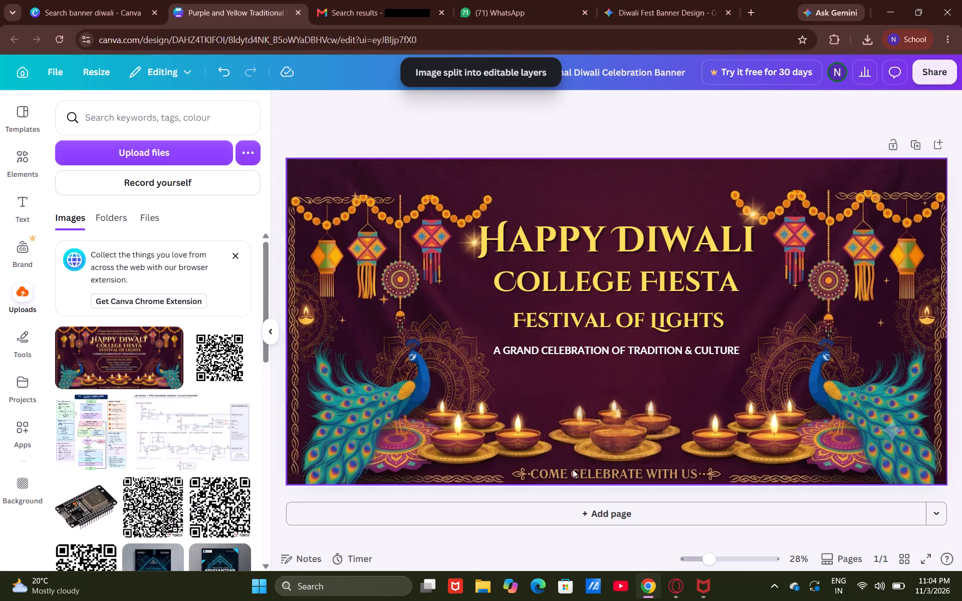
{"action": "left_click", "coordinate": [603, 443]}
{"action": "key", "text": "BackSpace"}
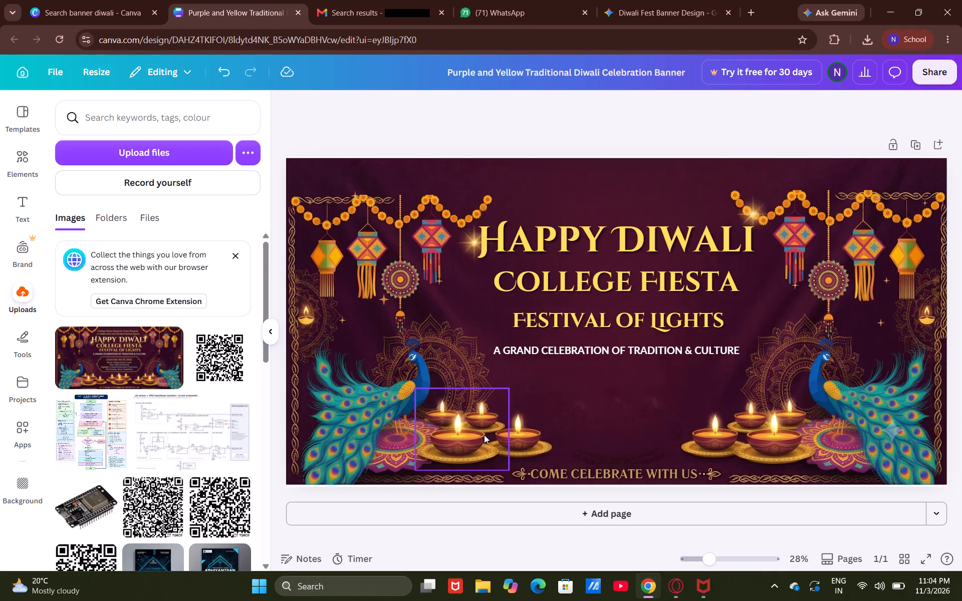
Move the single lamp and the three-lamp cluster beside the left peacock inward toward the banner's centre, keeping them grouped closely.
{"action": "left_click_drag", "start_coordinate": [521, 438], "coordinate": [547, 445]}
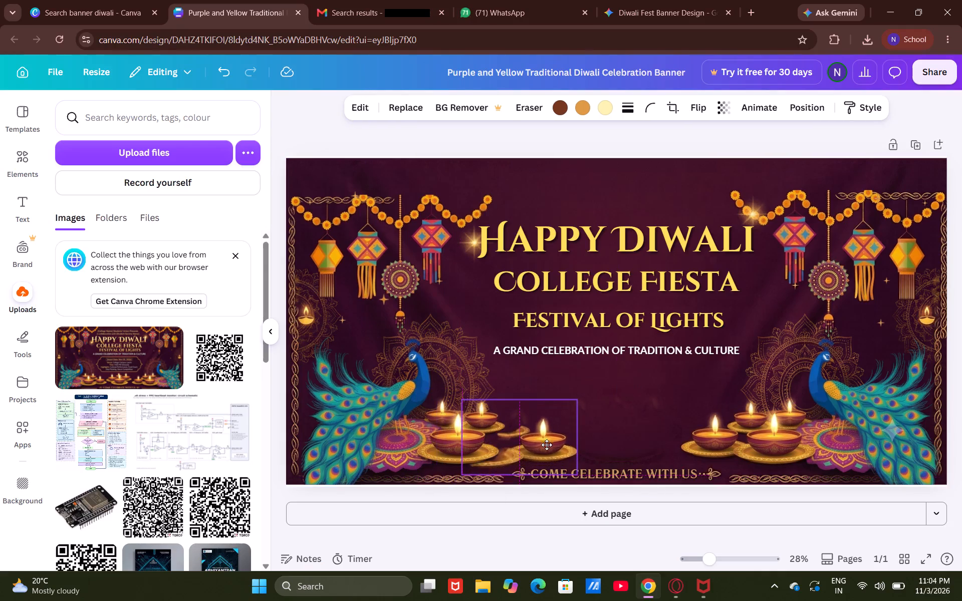
{"action": "left_click_drag", "start_coordinate": [547, 445], "coordinate": [554, 437]}
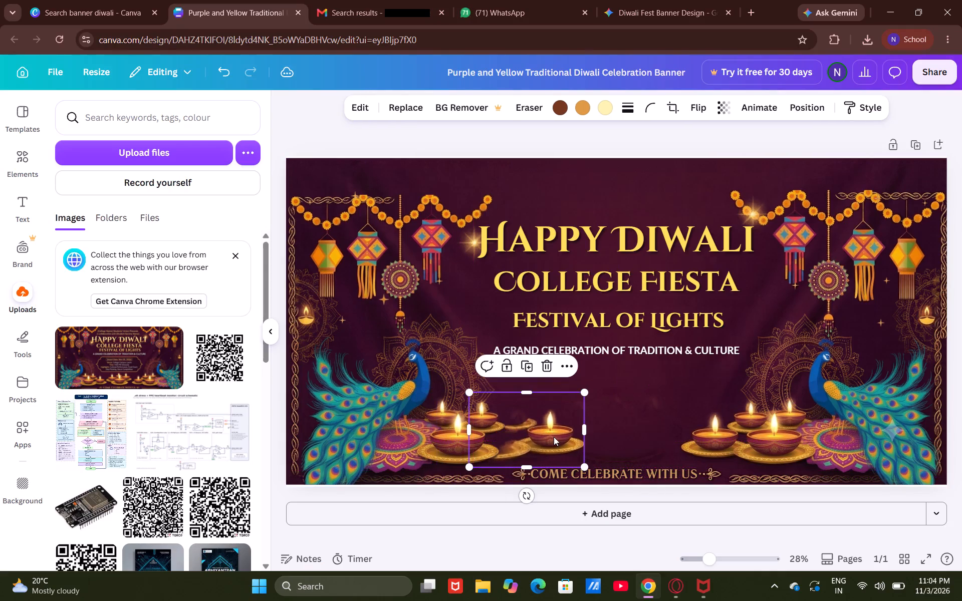
{"action": "left_click_drag", "start_coordinate": [453, 442], "coordinate": [467, 450]}
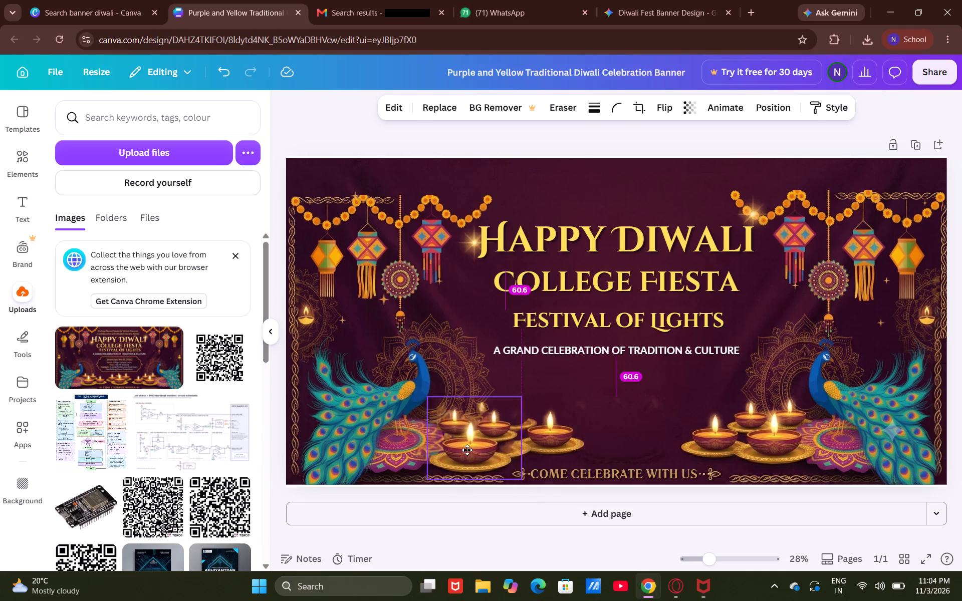
{"action": "left_click_drag", "start_coordinate": [467, 450], "coordinate": [482, 441]}
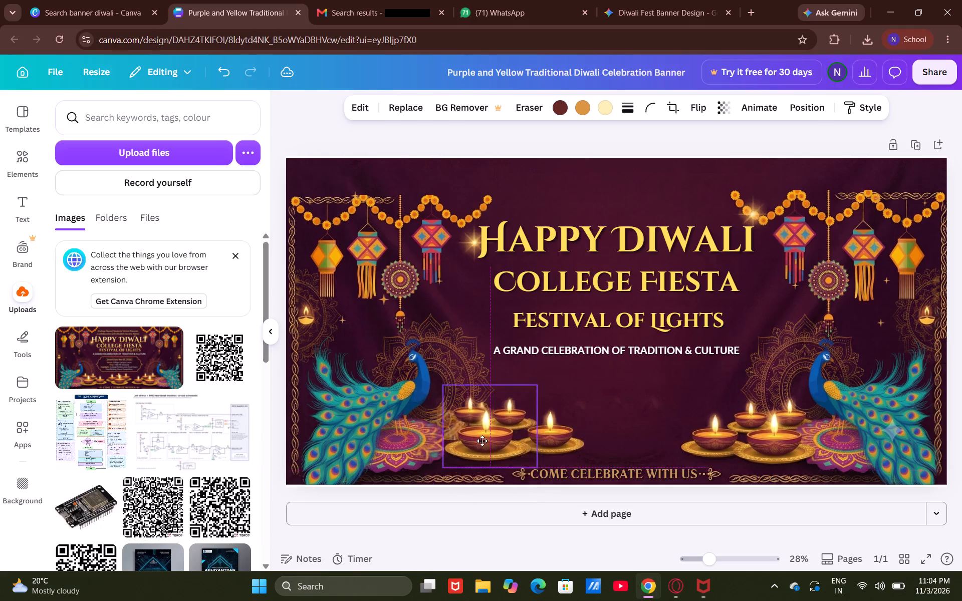
{"action": "left_click_drag", "start_coordinate": [482, 441], "coordinate": [486, 436]}
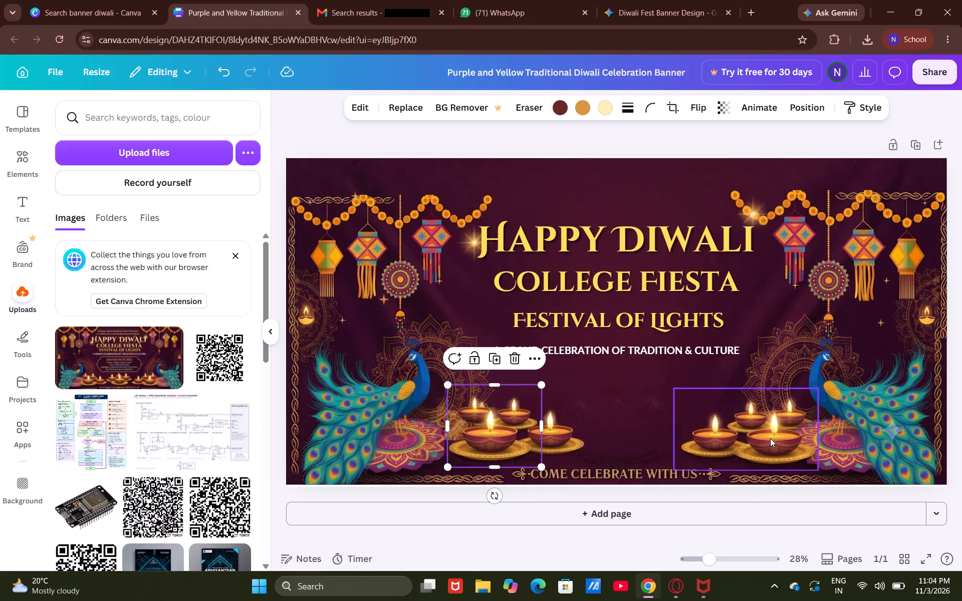
Move the lamp cluster beside the right peacock inward toward the banner's centre, level with the left lamps.
{"action": "left_click_drag", "start_coordinate": [770, 438], "coordinate": [729, 431]}
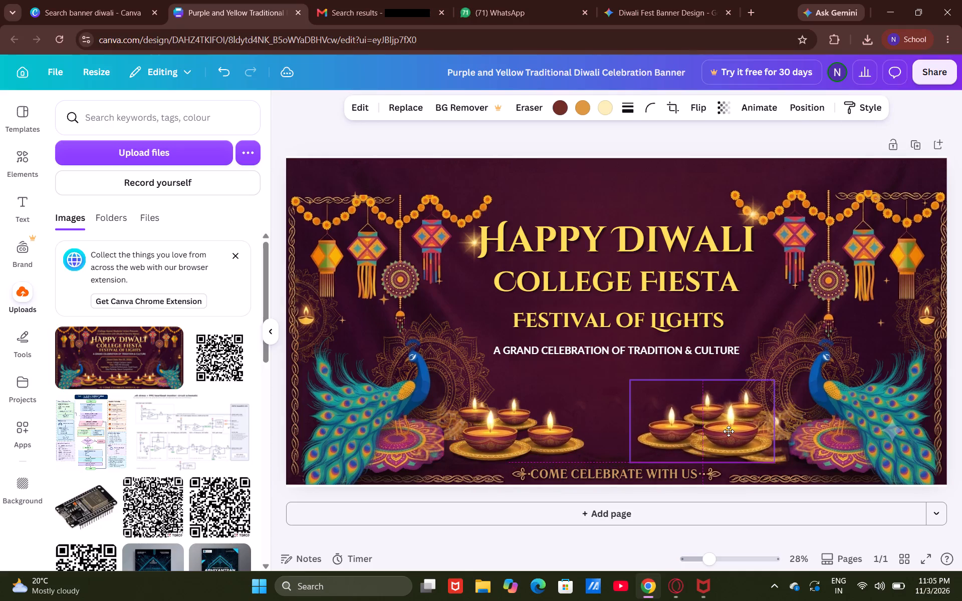
{"action": "left_click_drag", "start_coordinate": [729, 431], "coordinate": [711, 435]}
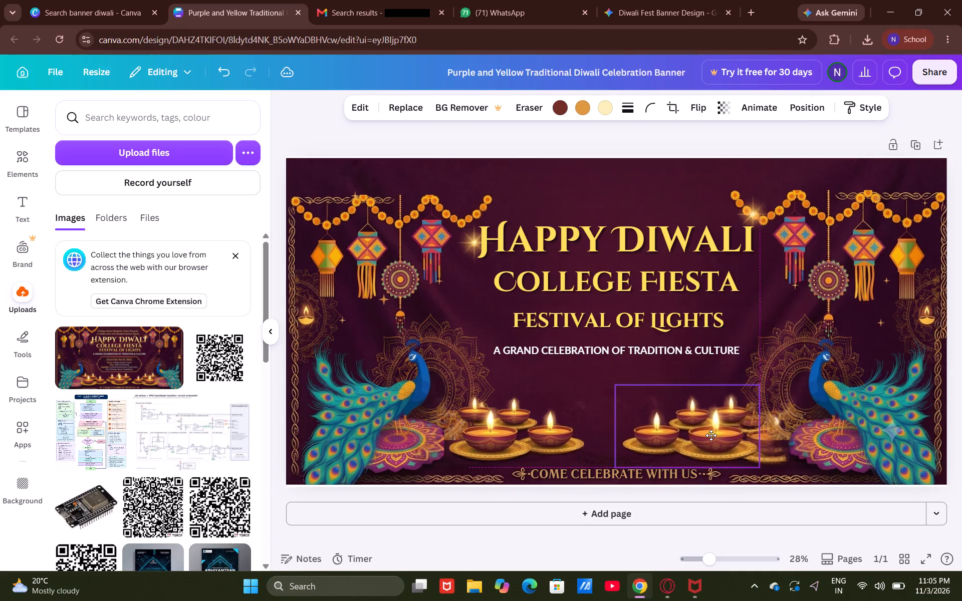
{"action": "left_click_drag", "start_coordinate": [711, 435], "coordinate": [711, 434]}
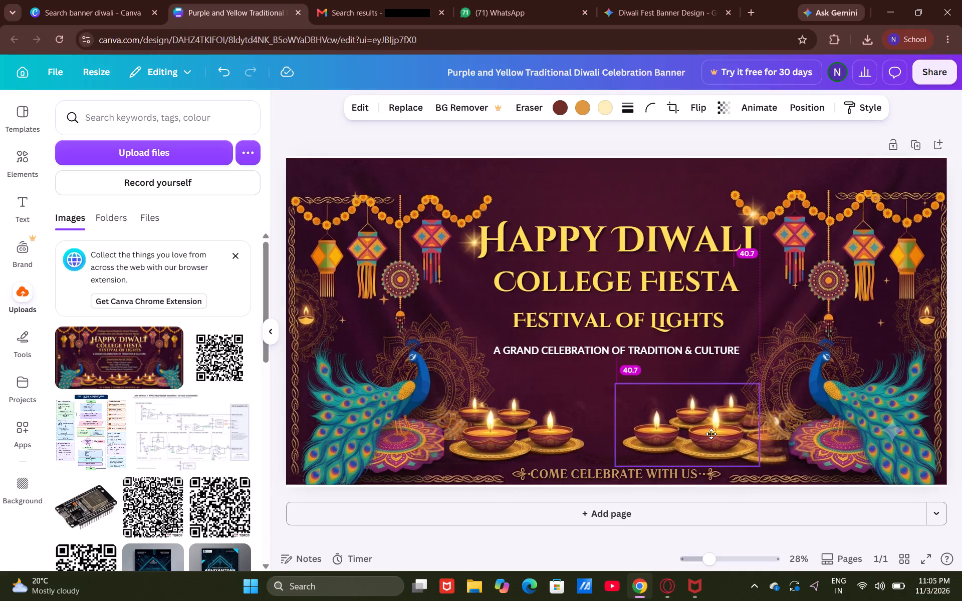
{"action": "left_click_drag", "start_coordinate": [711, 434], "coordinate": [712, 435]}
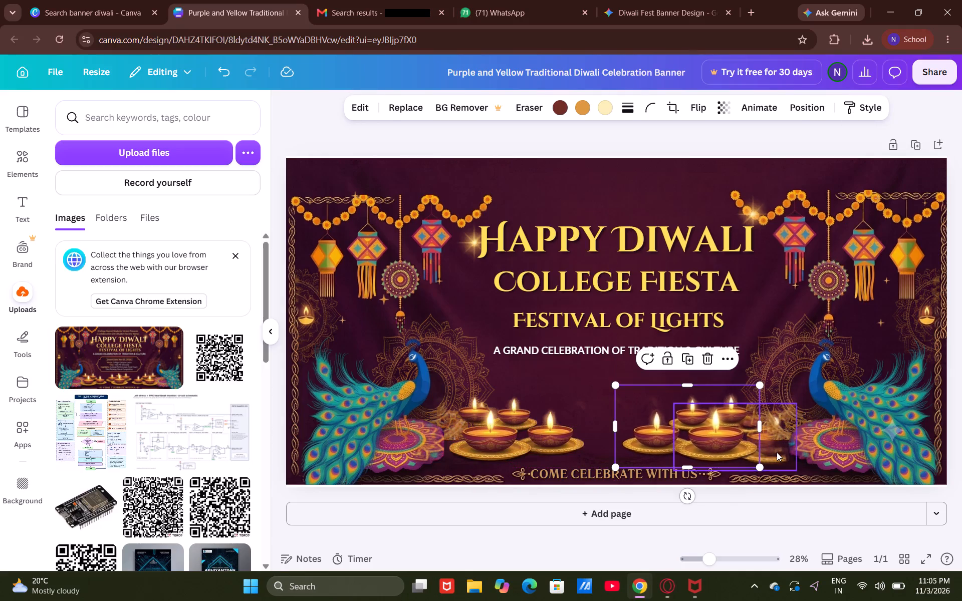
Delete the leftover lamp layer between the moved right lamps and the right peacock.
{"action": "left_click", "coordinate": [777, 452]}
{"action": "key", "text": "BackSpace"}
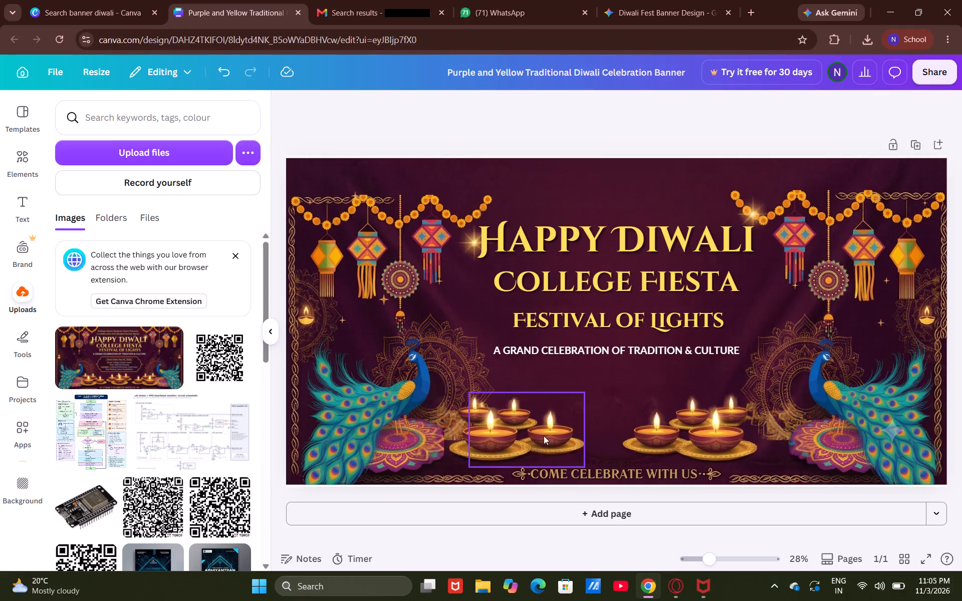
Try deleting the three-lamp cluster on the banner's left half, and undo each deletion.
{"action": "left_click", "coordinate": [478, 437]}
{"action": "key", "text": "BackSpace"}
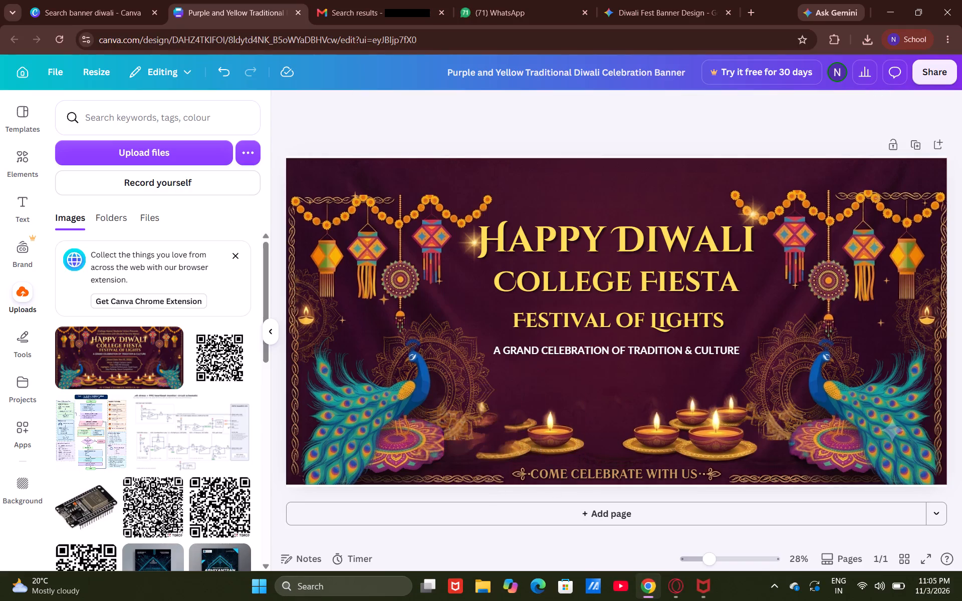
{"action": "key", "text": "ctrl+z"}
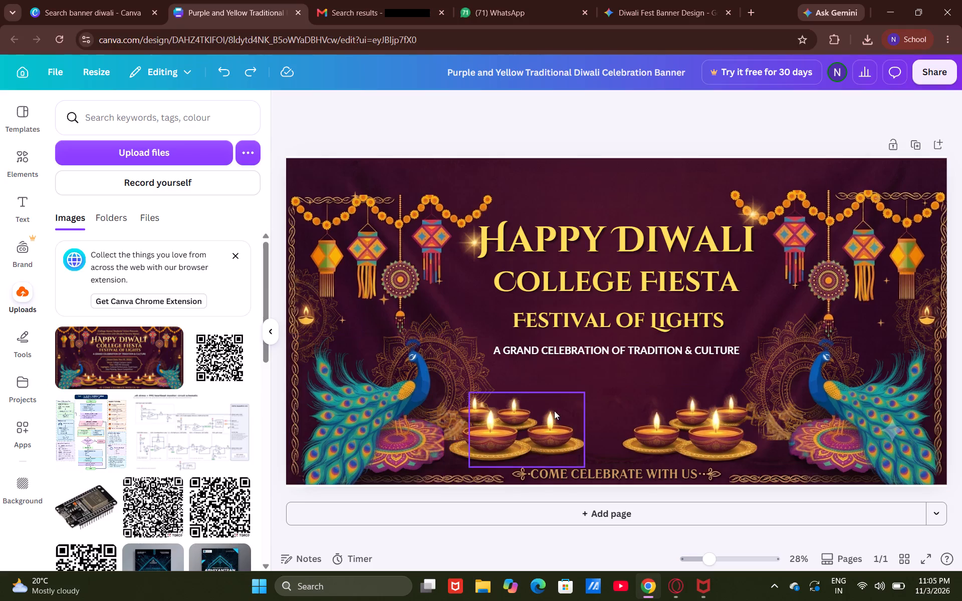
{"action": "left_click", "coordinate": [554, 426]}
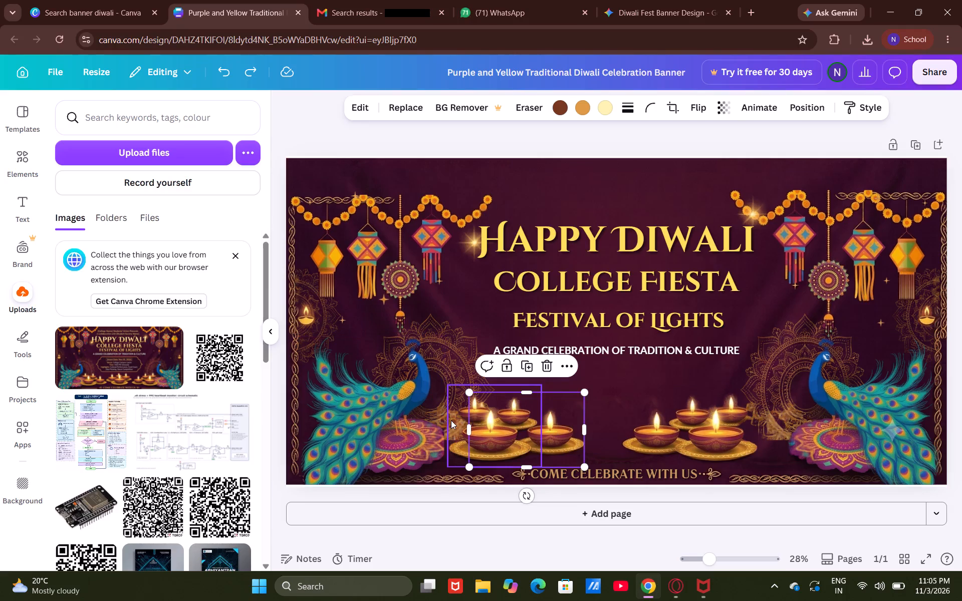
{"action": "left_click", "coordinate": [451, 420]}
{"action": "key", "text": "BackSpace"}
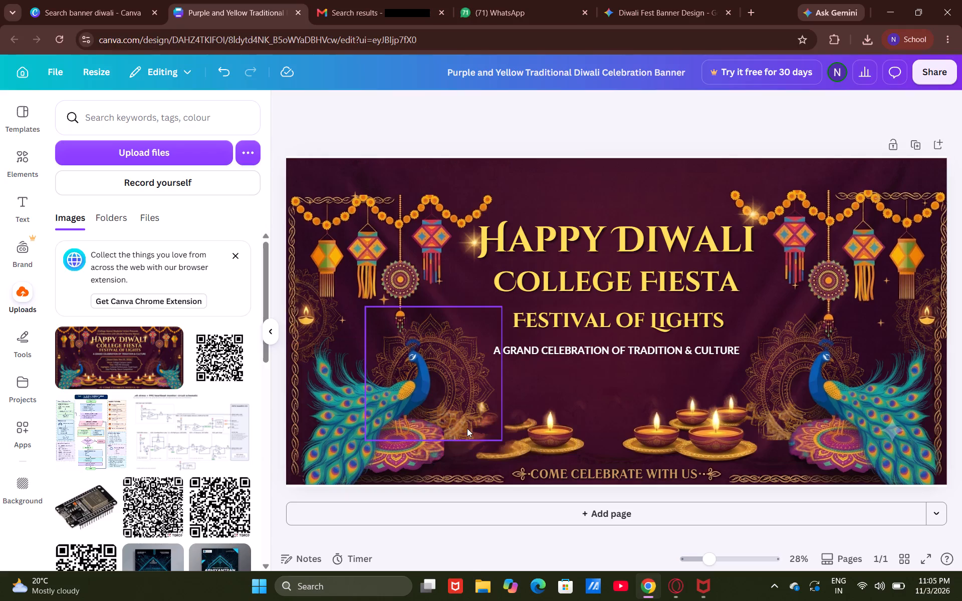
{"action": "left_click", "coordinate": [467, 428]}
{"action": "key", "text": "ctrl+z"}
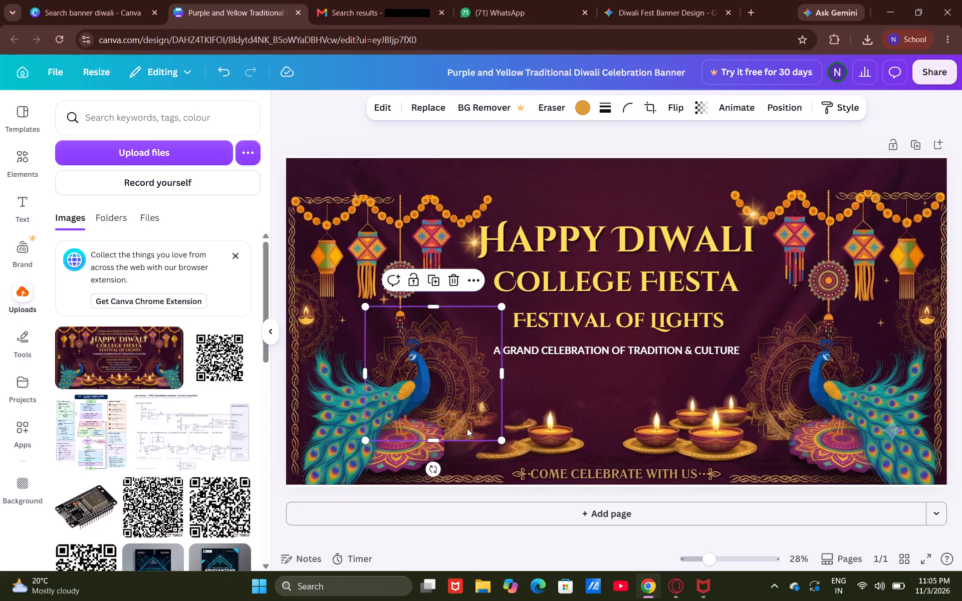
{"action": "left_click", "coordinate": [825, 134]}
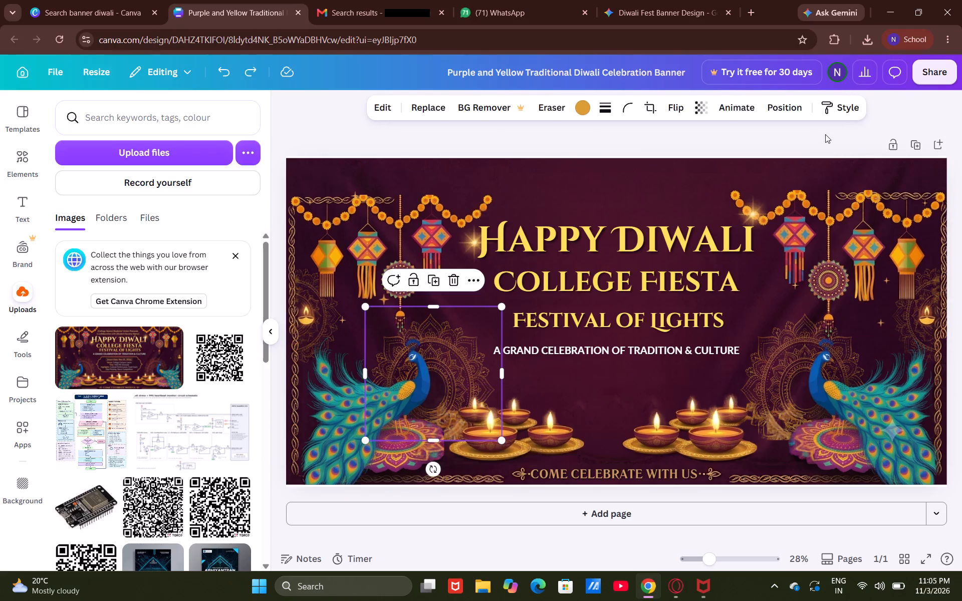
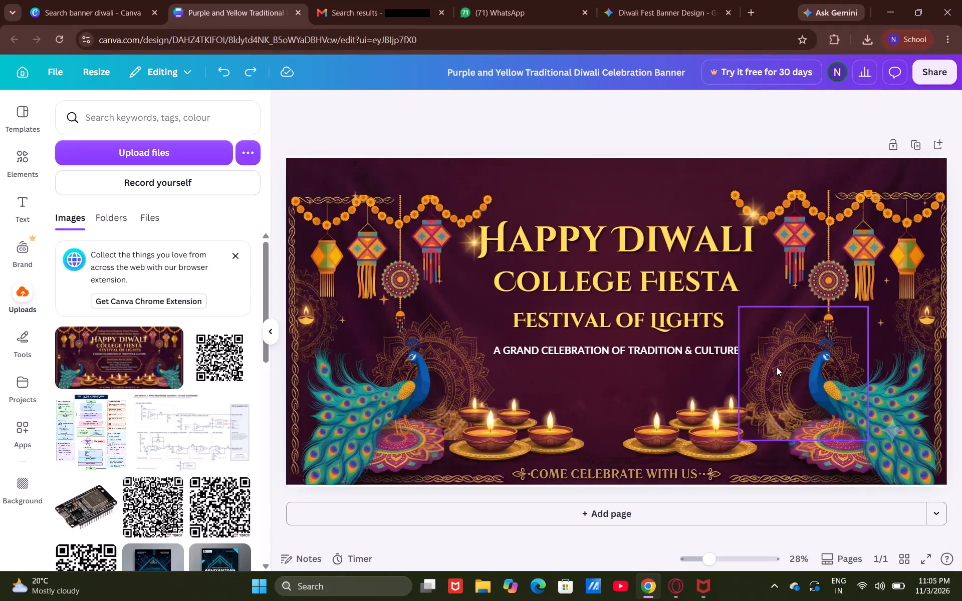
Reposition the gold mandala behind the right peacock, placing it slightly higher and closer to the banner's outer edge.
{"action": "left_click_drag", "start_coordinate": [777, 367], "coordinate": [589, 304]}
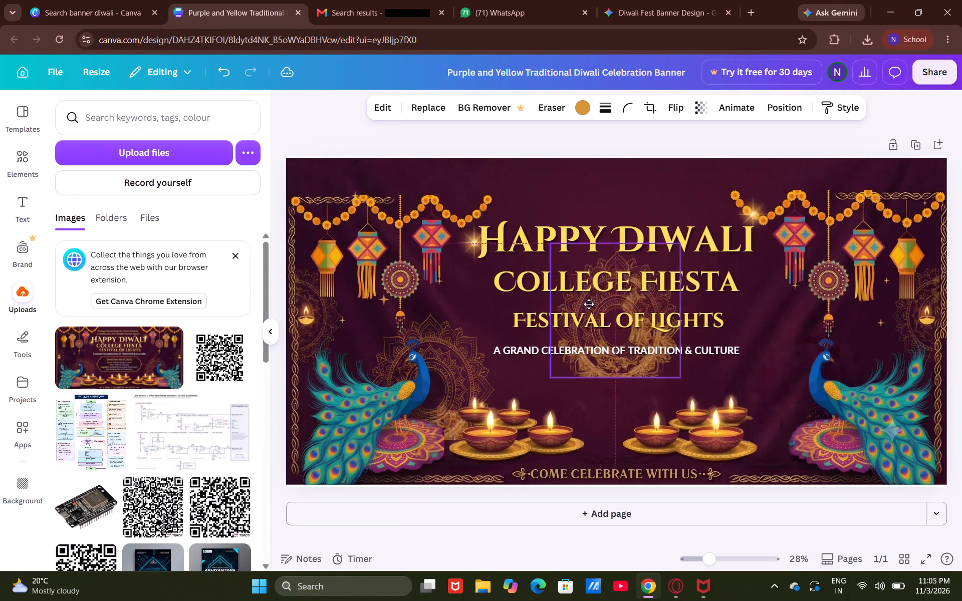
{"action": "left_click_drag", "start_coordinate": [589, 304], "coordinate": [590, 306]}
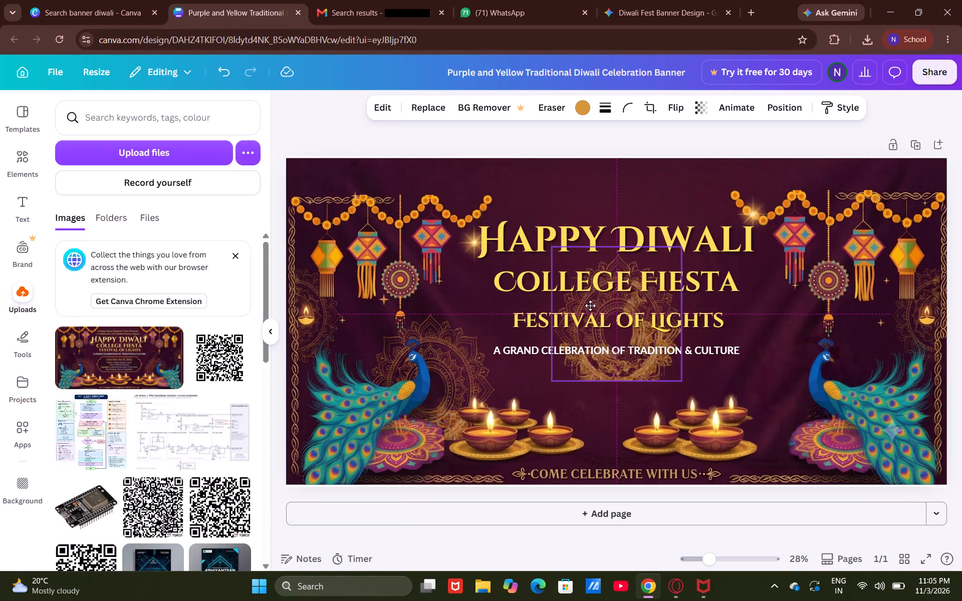
{"action": "left_click_drag", "start_coordinate": [590, 306], "coordinate": [648, 306]}
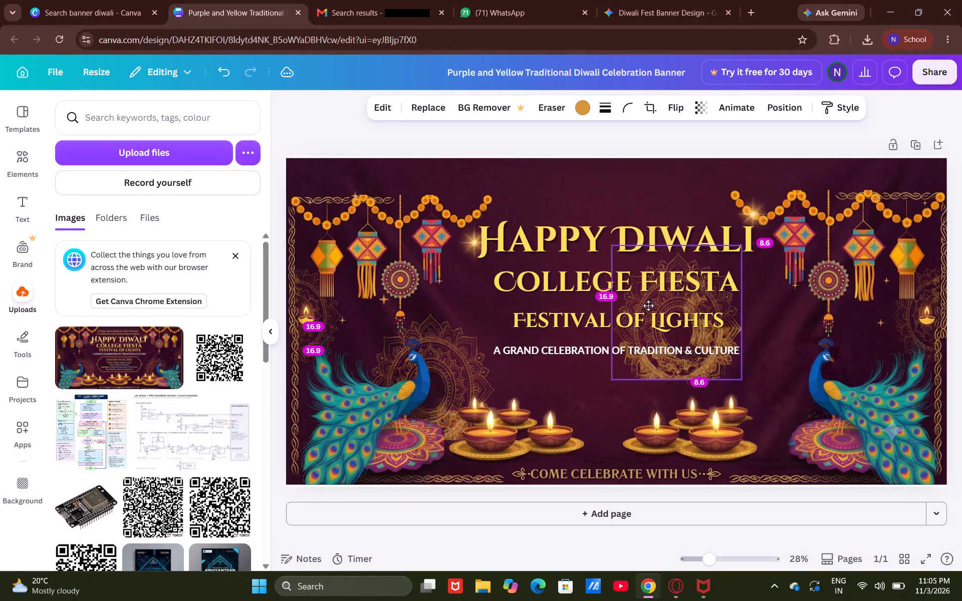
{"action": "left_click_drag", "start_coordinate": [648, 306], "coordinate": [717, 334]}
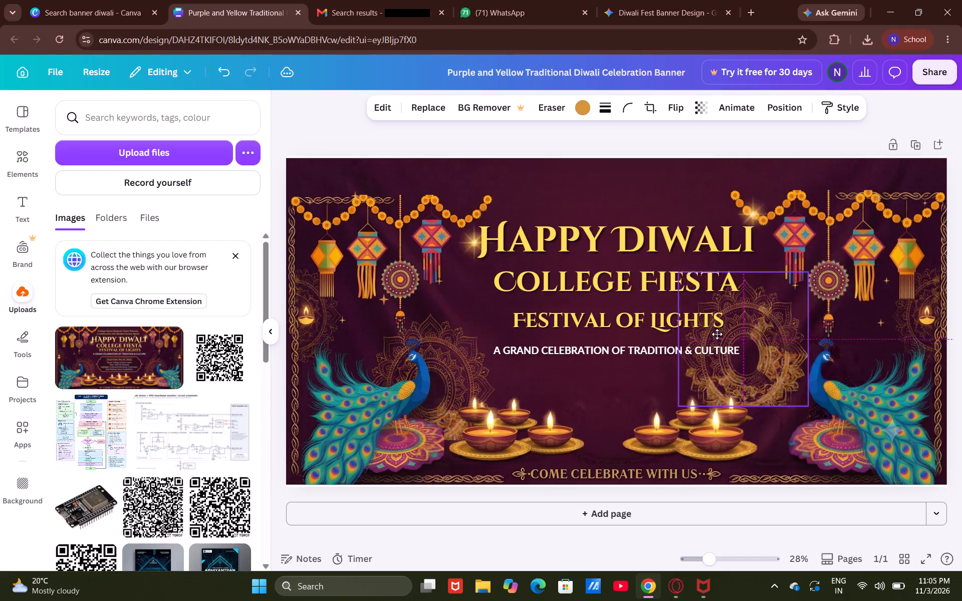
{"action": "left_click_drag", "start_coordinate": [717, 334], "coordinate": [702, 354]}
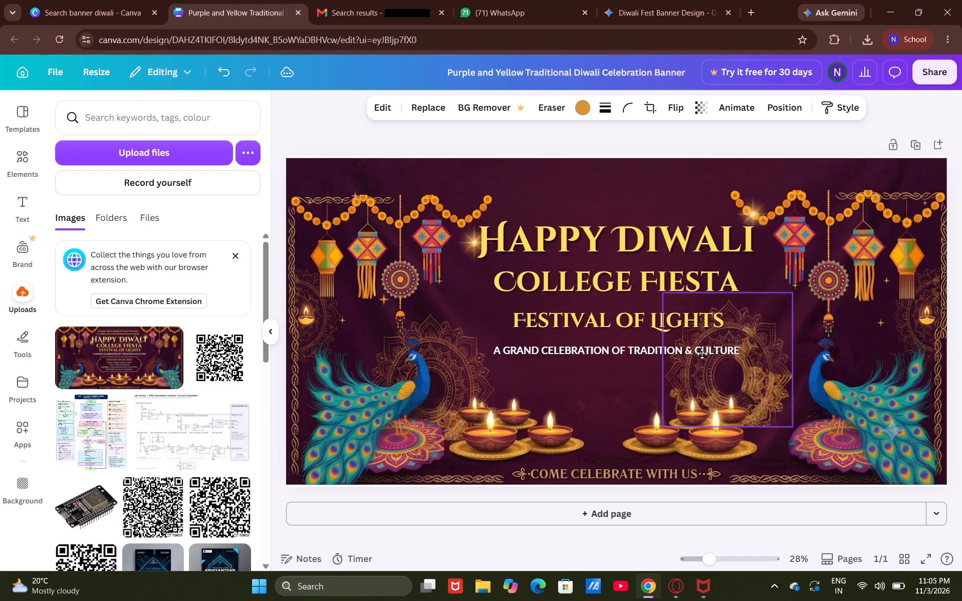
{"action": "left_click_drag", "start_coordinate": [702, 354], "coordinate": [780, 378]}
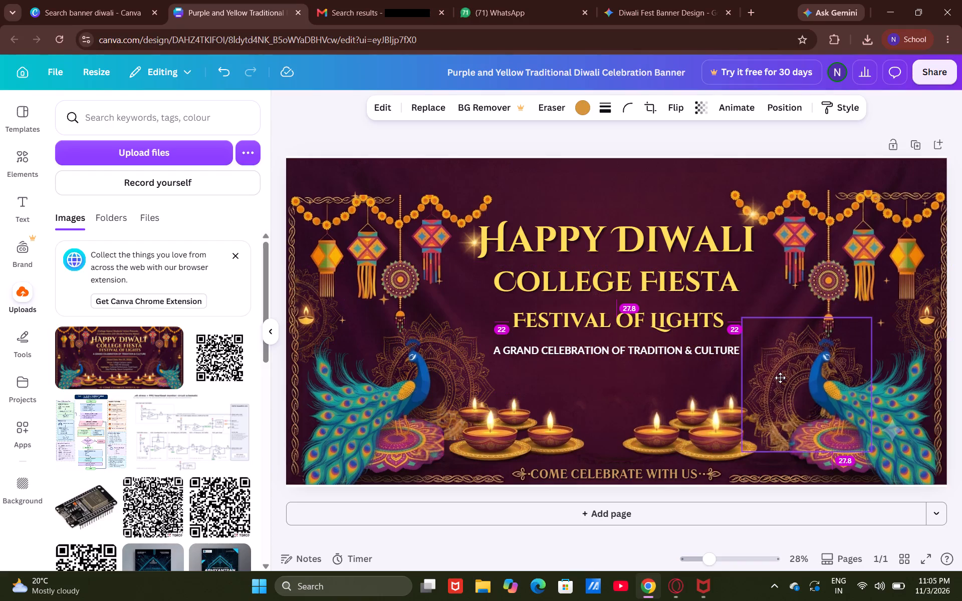
{"action": "left_click_drag", "start_coordinate": [780, 378], "coordinate": [796, 339]}
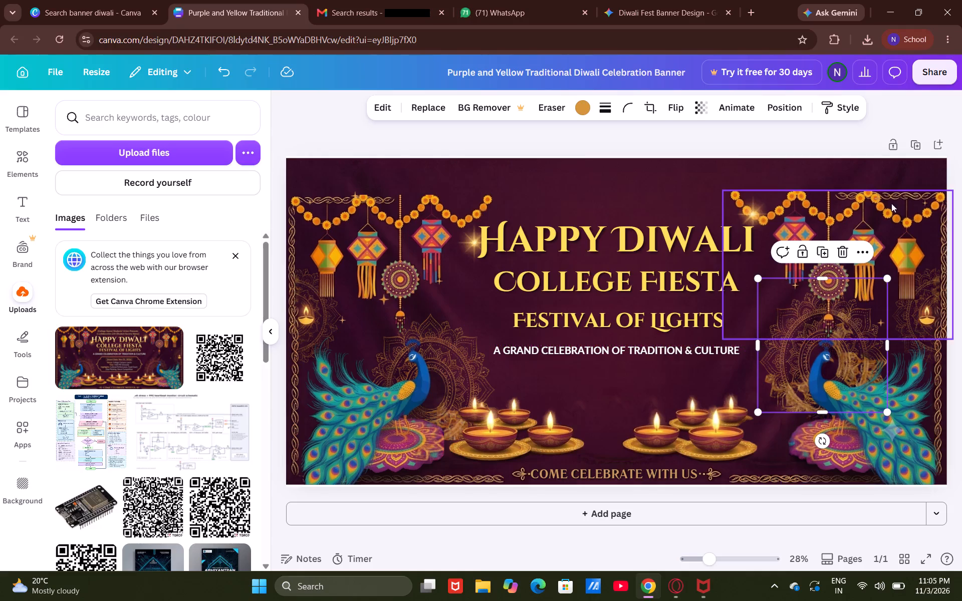
{"action": "left_click", "coordinate": [846, 137]}
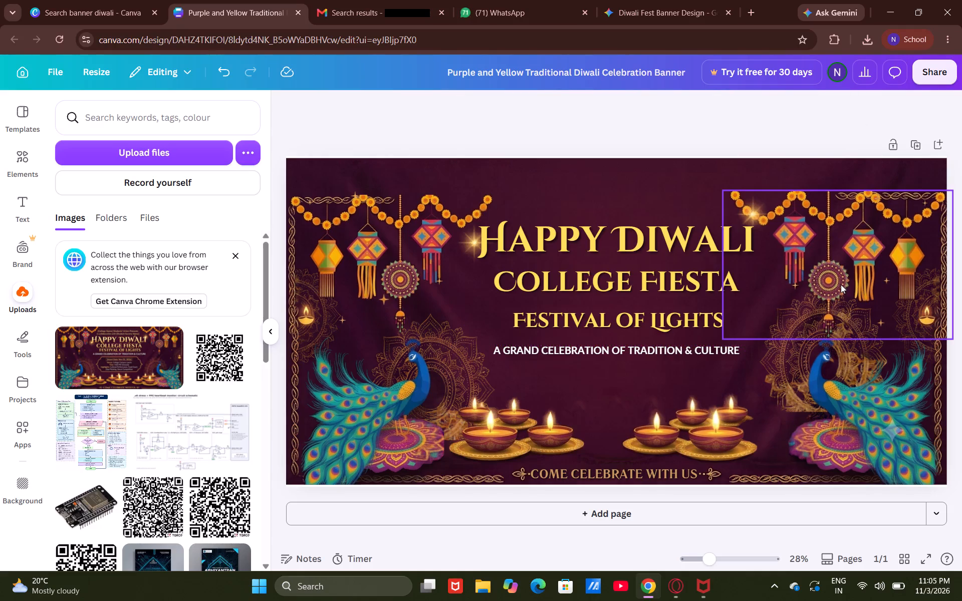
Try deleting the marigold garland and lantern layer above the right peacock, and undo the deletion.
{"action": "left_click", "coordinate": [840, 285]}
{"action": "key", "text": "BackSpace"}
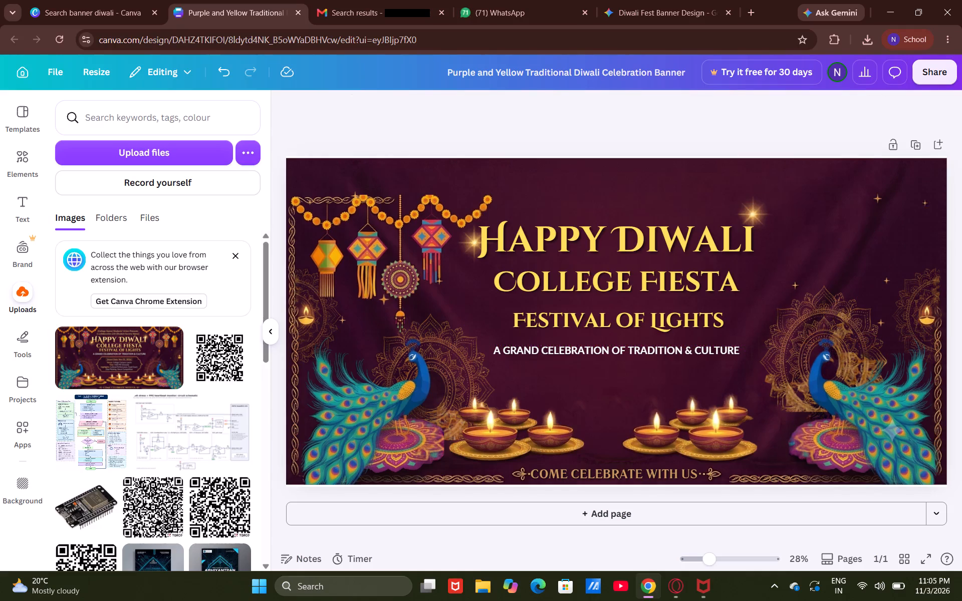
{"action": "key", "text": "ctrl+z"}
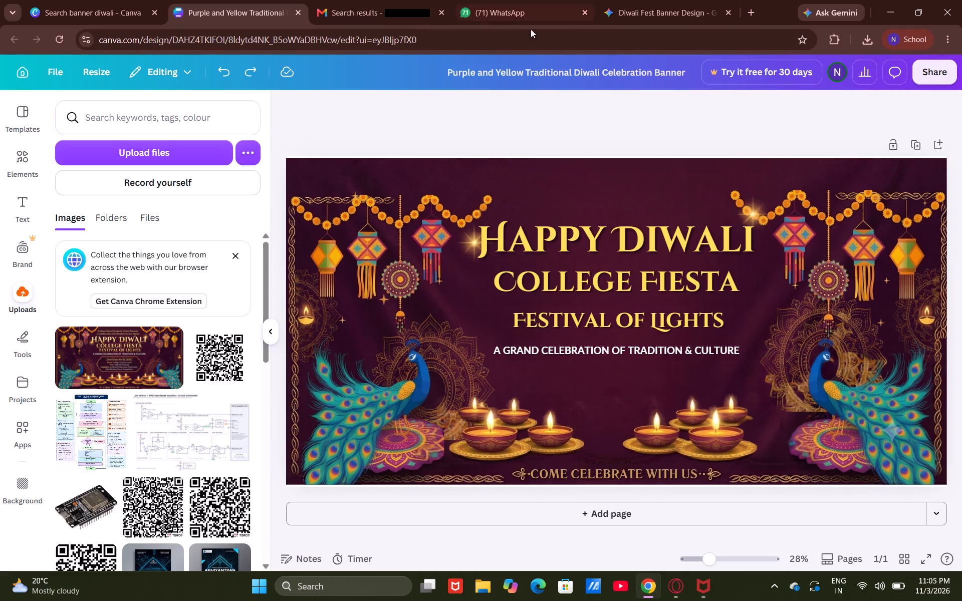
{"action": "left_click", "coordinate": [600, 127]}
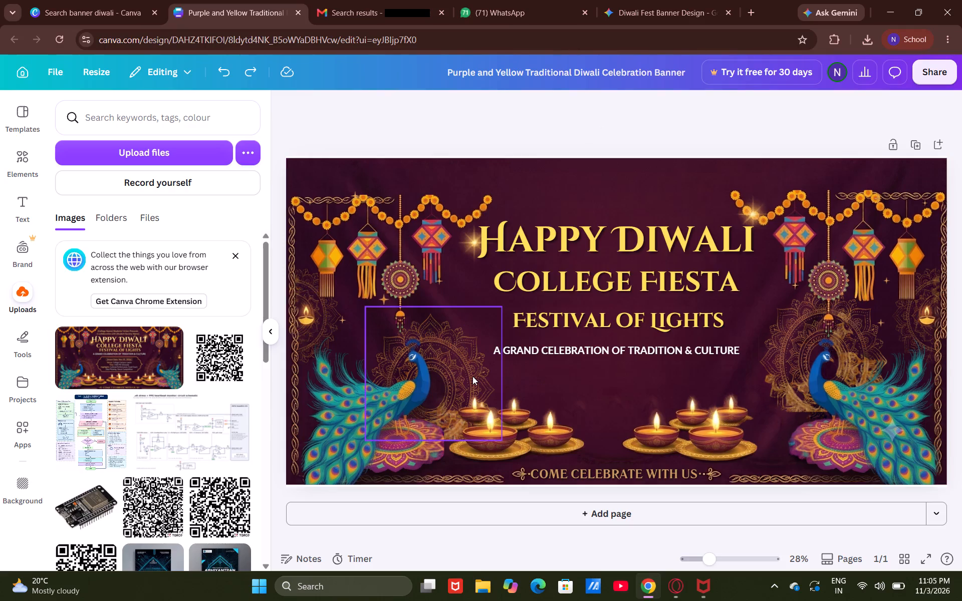
Reposition the gold mandala behind the left peacock, placing it slightly higher and closer to the banner's centre.
{"action": "left_click", "coordinate": [472, 376]}
{"action": "left_click_drag", "start_coordinate": [472, 376], "coordinate": [631, 297]}
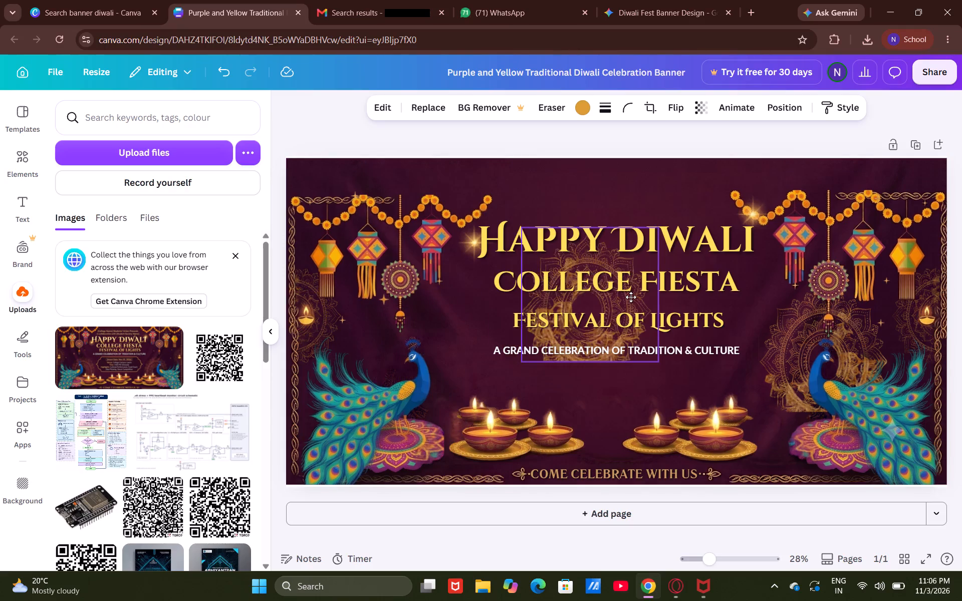
{"action": "left_click_drag", "start_coordinate": [631, 297], "coordinate": [479, 383]}
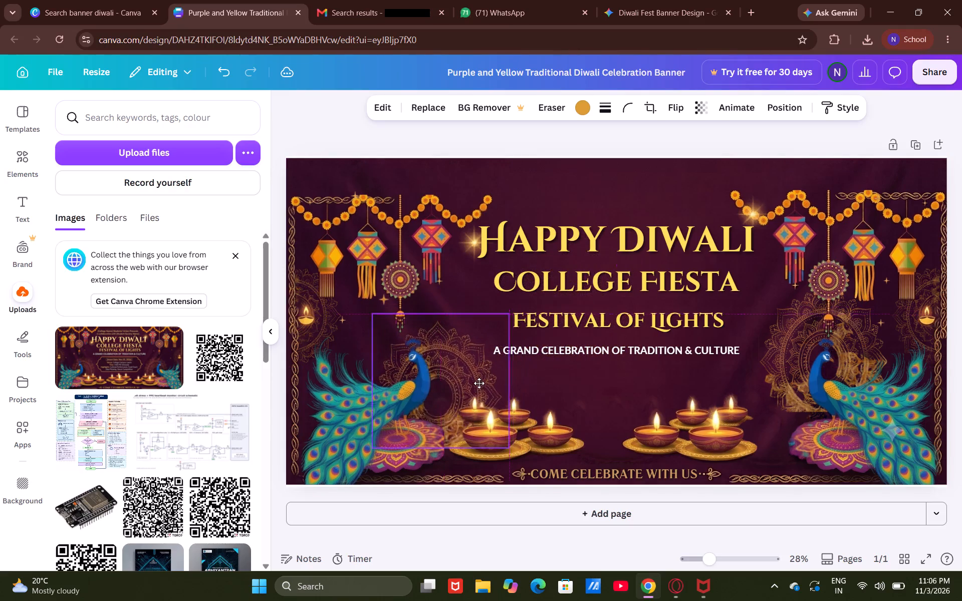
{"action": "left_click_drag", "start_coordinate": [479, 383], "coordinate": [460, 354]}
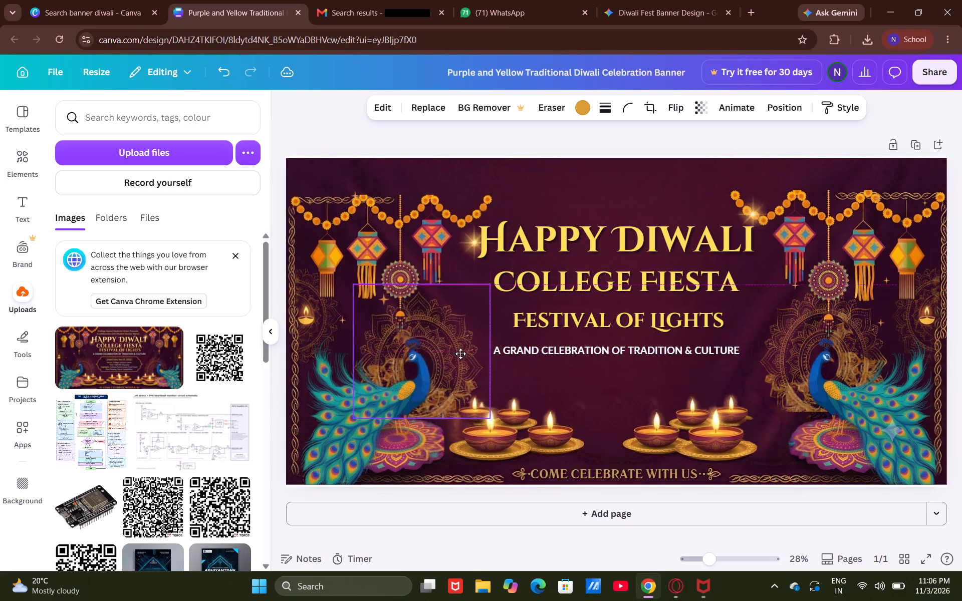
{"action": "left_click_drag", "start_coordinate": [460, 354], "coordinate": [479, 364]}
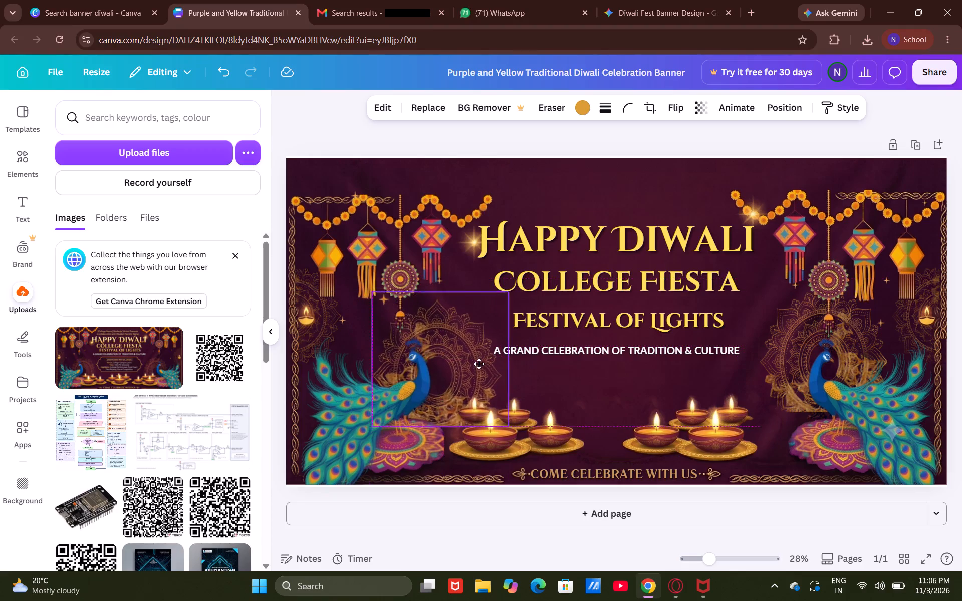
{"action": "left_click_drag", "start_coordinate": [479, 364], "coordinate": [485, 352]}
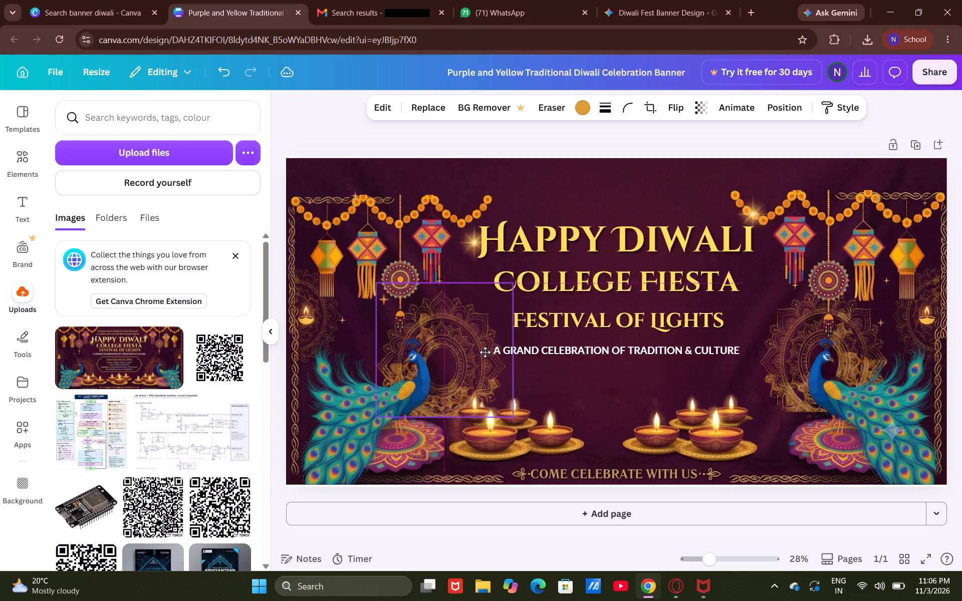
{"action": "left_click_drag", "start_coordinate": [485, 352], "coordinate": [485, 353]}
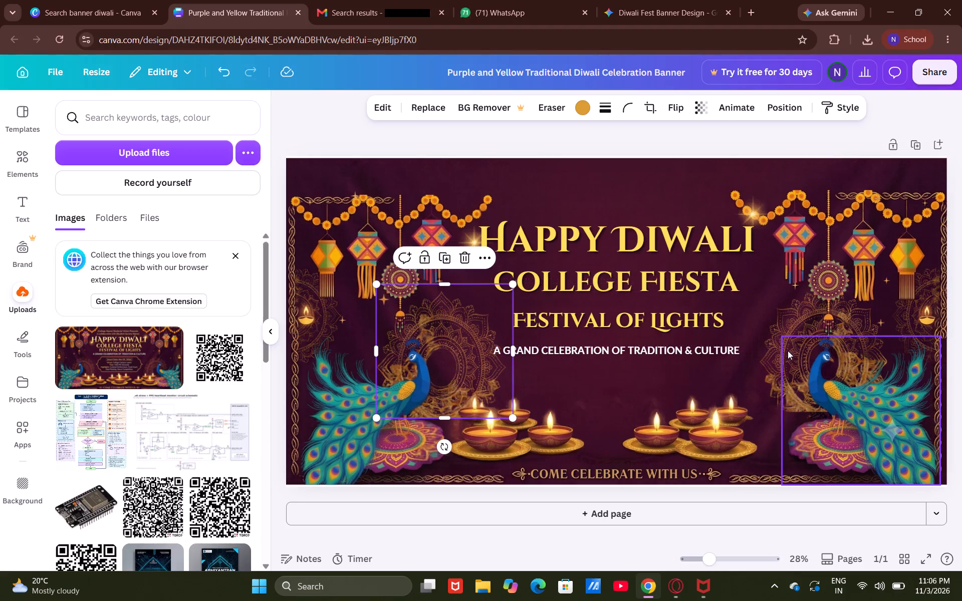
Shift the mandala behind the right peacock slightly inward and down so it sits around the peacock's head and neck.
{"action": "left_click_drag", "start_coordinate": [765, 369], "coordinate": [748, 374]}
{"action": "left_click", "coordinate": [692, 140]}
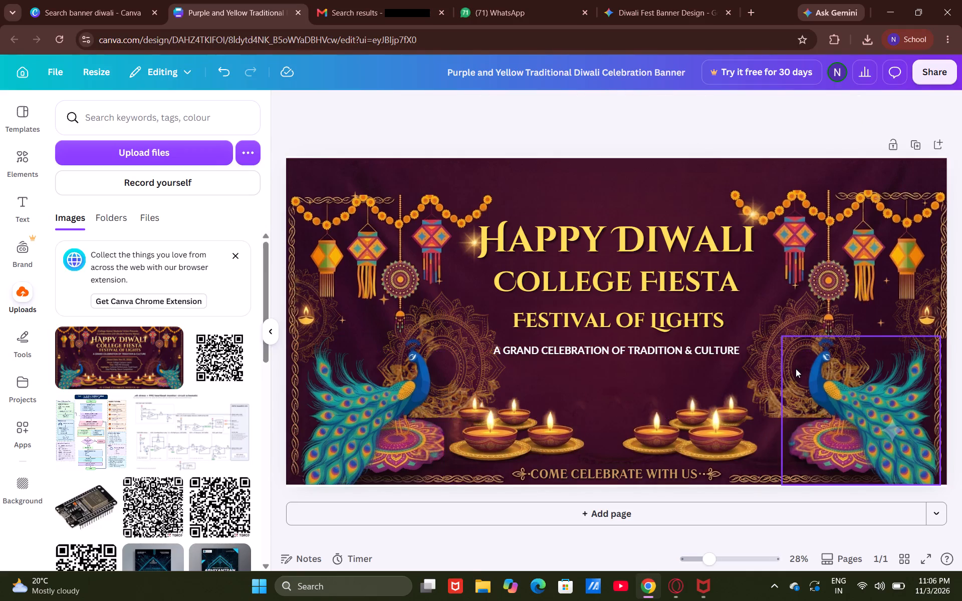
{"action": "left_click_drag", "start_coordinate": [762, 364], "coordinate": [773, 377]}
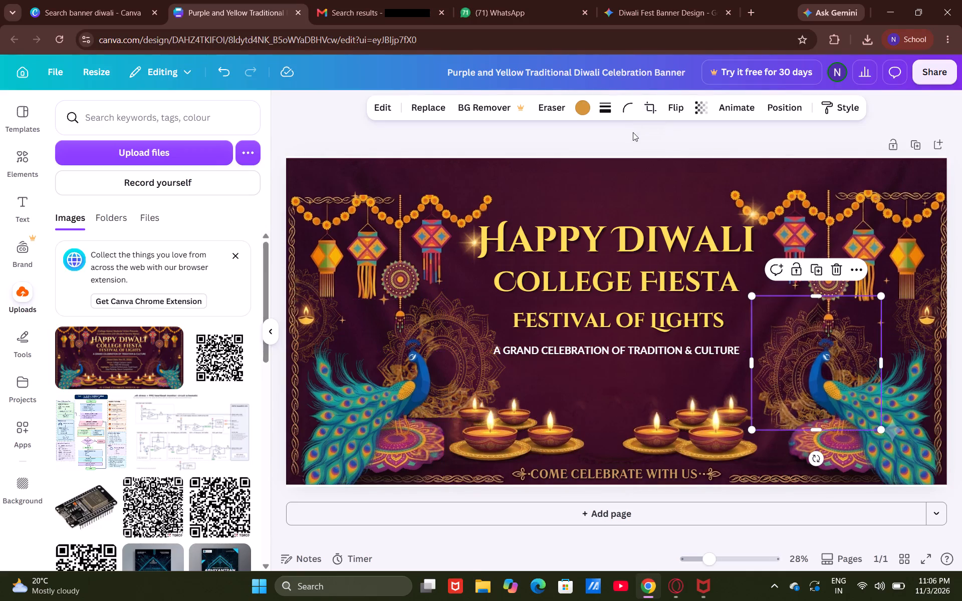
{"action": "left_click", "coordinate": [633, 133]}
Nudge the mandala behind the left peacock slightly outward so it mirrors the right mandala more closely.
{"action": "left_click_drag", "start_coordinate": [475, 369], "coordinate": [470, 373]}
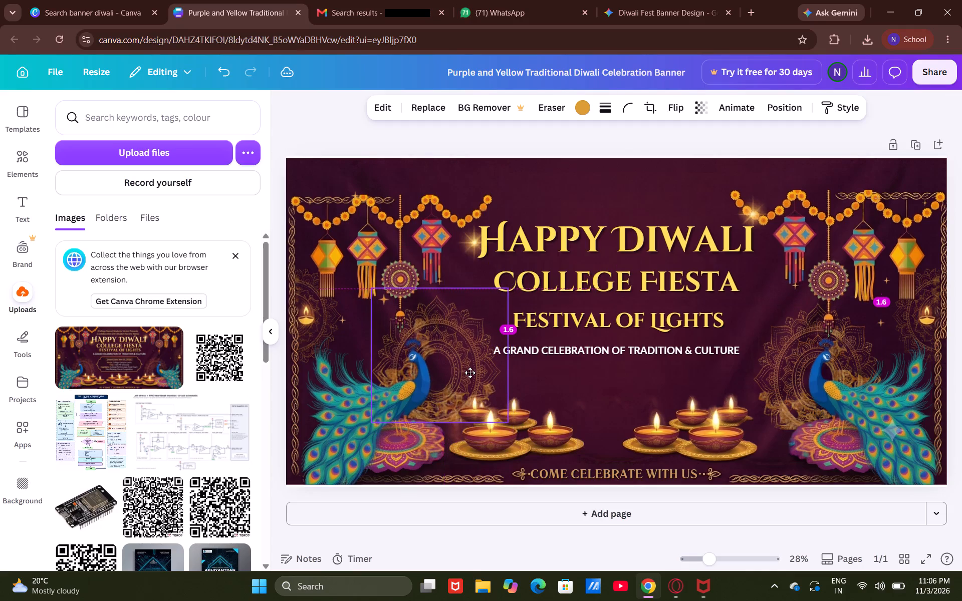
{"action": "left_click_drag", "start_coordinate": [470, 373], "coordinate": [466, 375]}
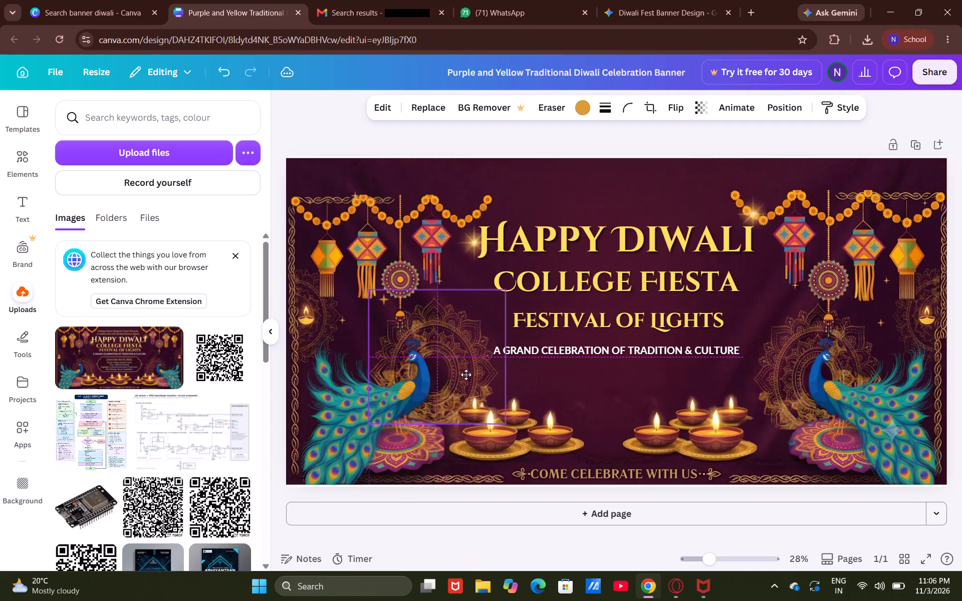
{"action": "left_click_drag", "start_coordinate": [466, 375], "coordinate": [461, 371]}
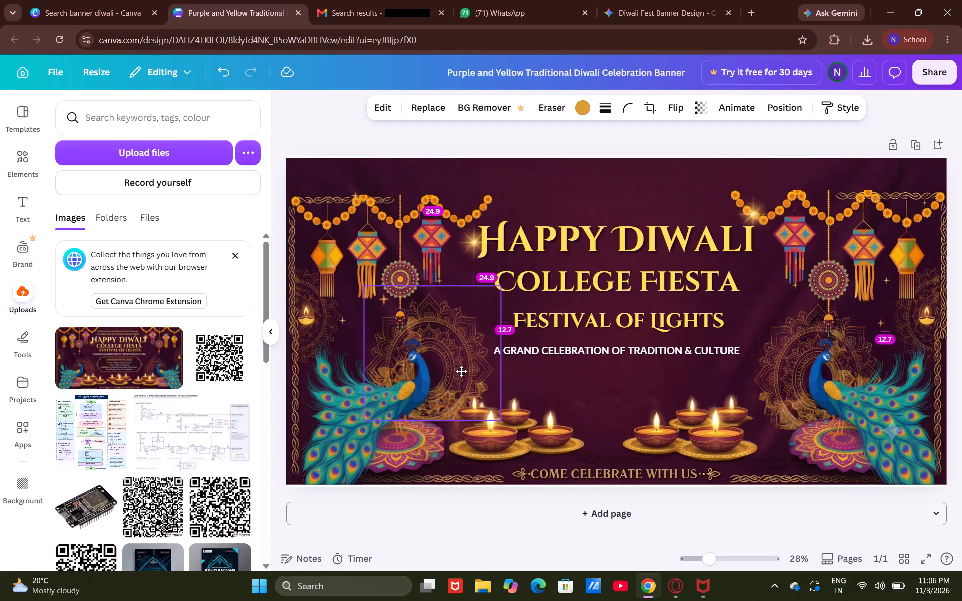
{"action": "left_click_drag", "start_coordinate": [461, 371], "coordinate": [457, 372]}
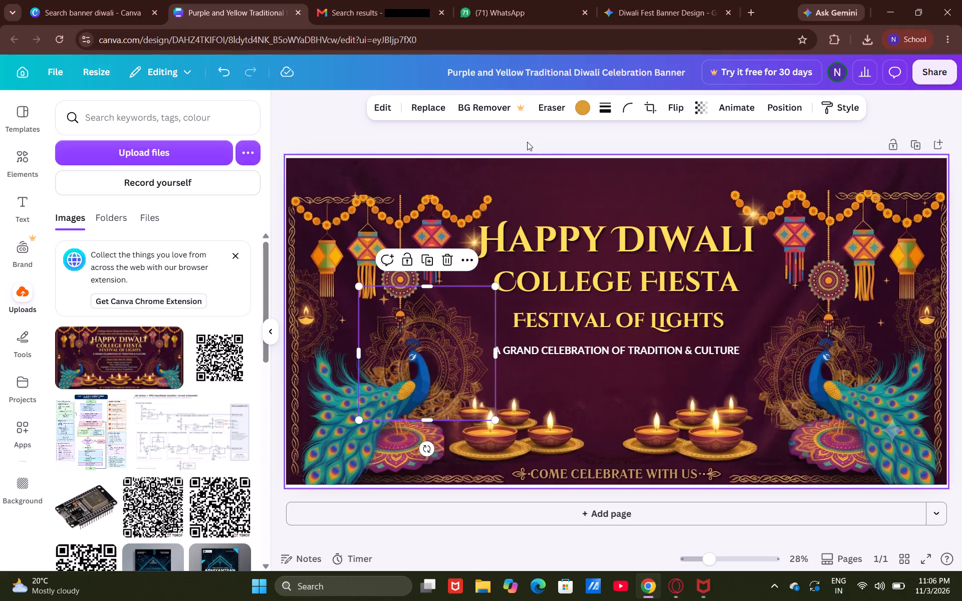
{"action": "left_click", "coordinate": [527, 142]}
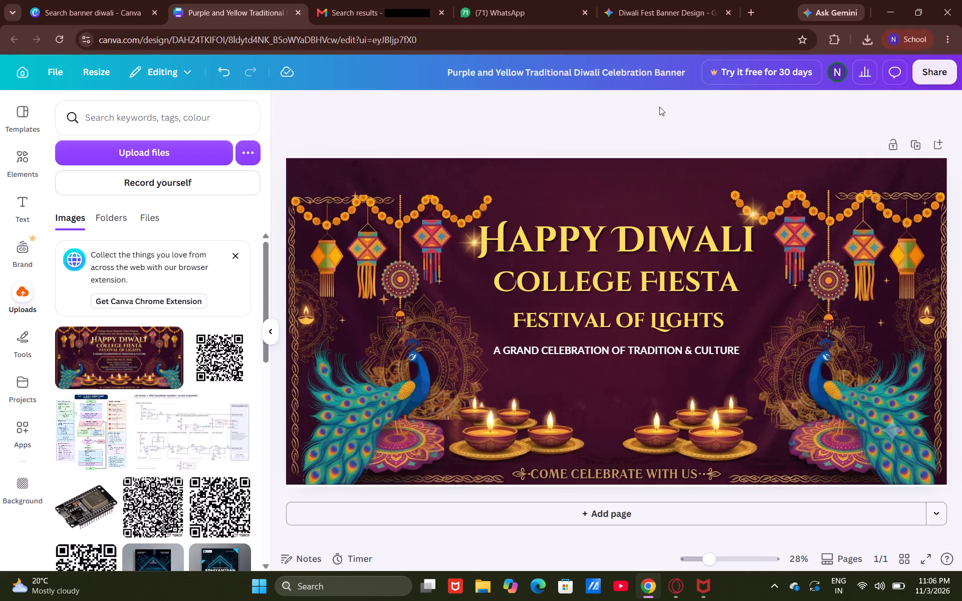
{"action": "left_click", "coordinate": [598, 125]}
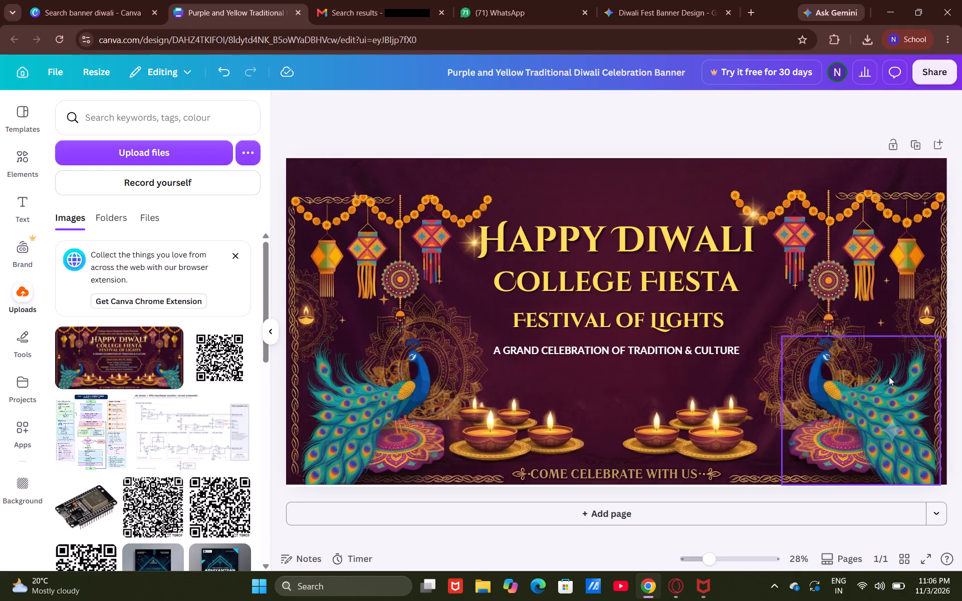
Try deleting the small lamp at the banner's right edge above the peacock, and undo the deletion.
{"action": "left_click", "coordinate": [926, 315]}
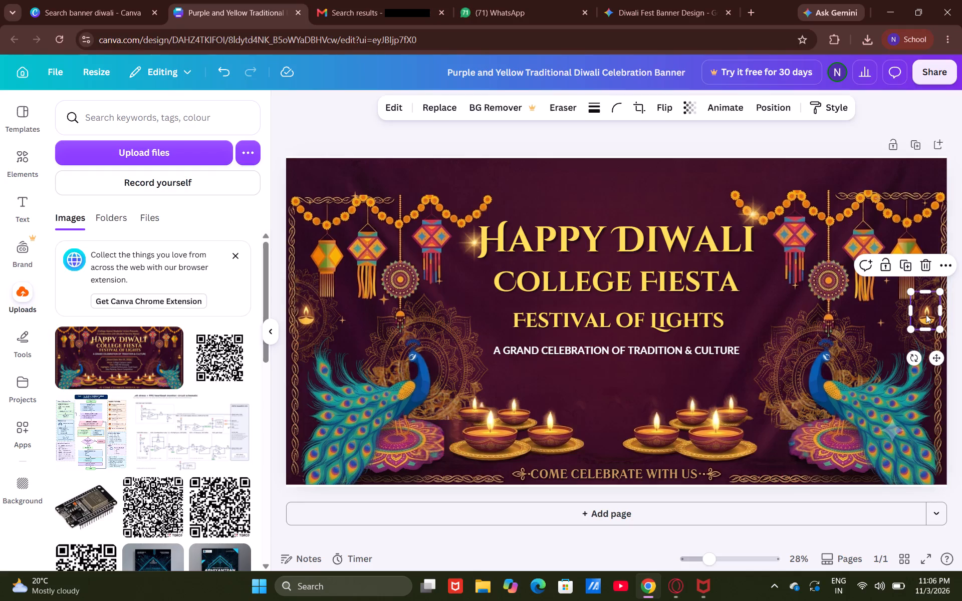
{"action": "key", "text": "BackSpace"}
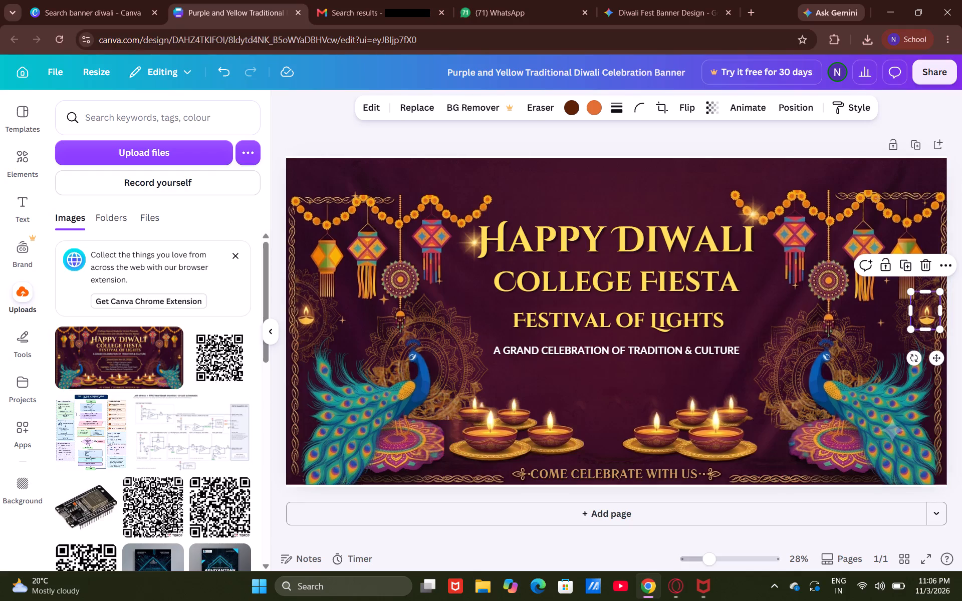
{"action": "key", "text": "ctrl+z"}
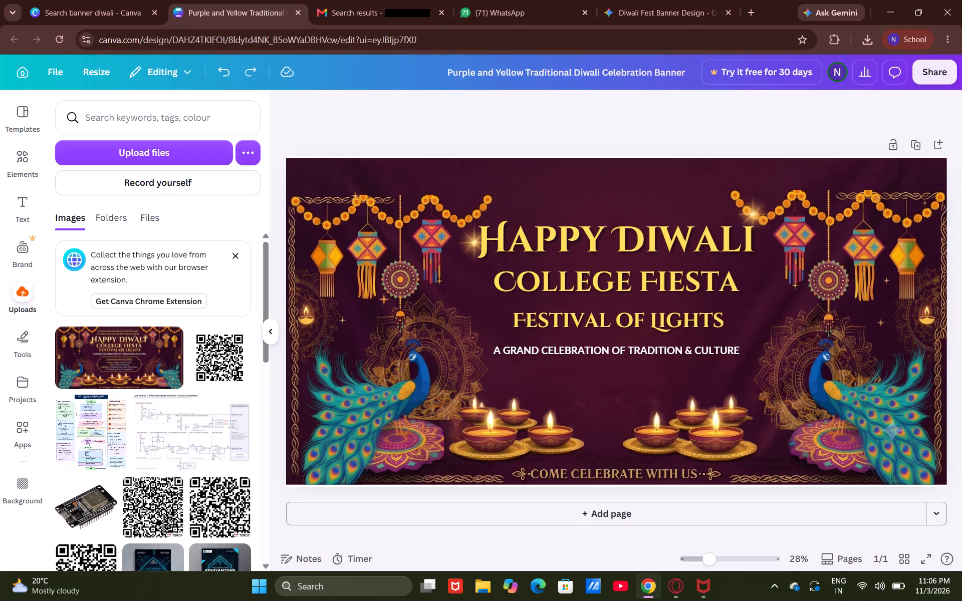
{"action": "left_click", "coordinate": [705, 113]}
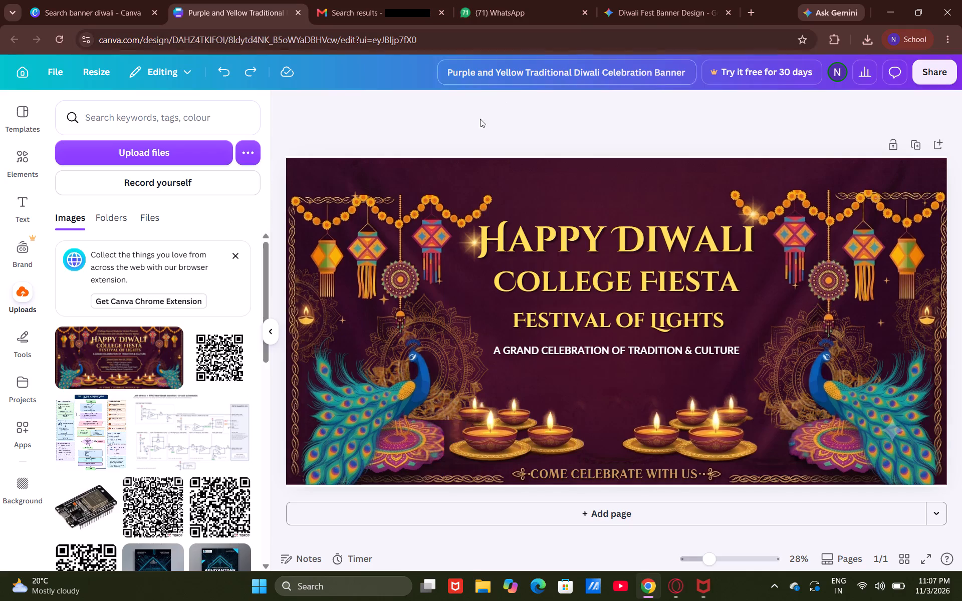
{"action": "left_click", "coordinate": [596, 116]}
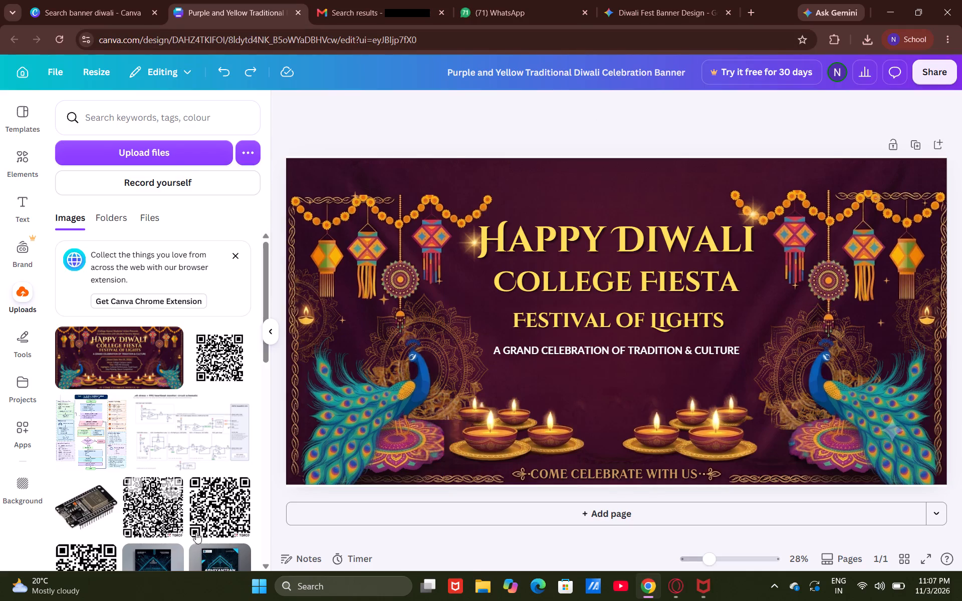
Find the dark grey M-logo image near the end of the uploaded images and move it to the trash.
{"action": "scroll", "coordinate": [177, 495], "scroll_direction": "down", "scroll_amount": 9}
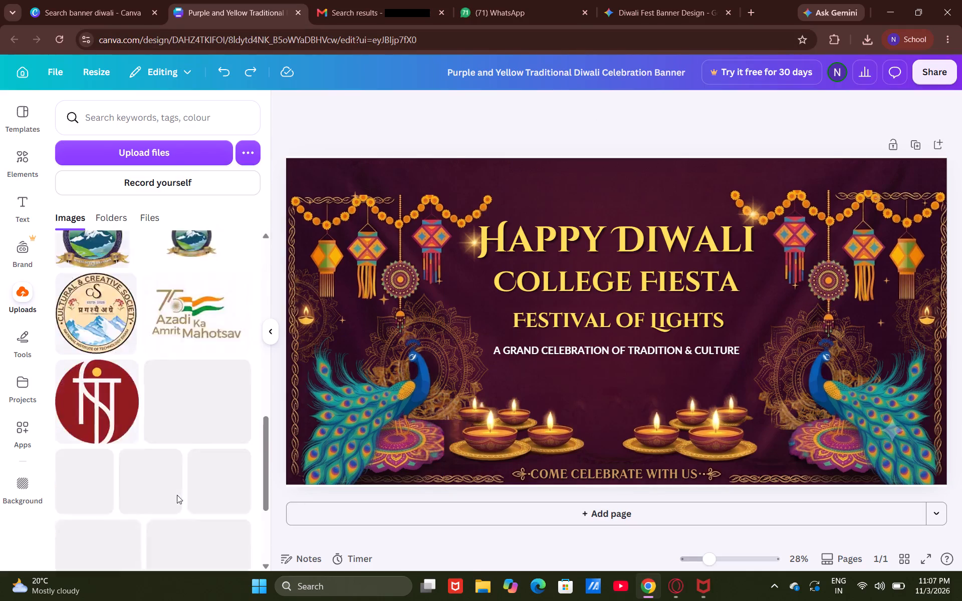
{"action": "scroll", "coordinate": [177, 495], "scroll_direction": "down", "scroll_amount": 3}
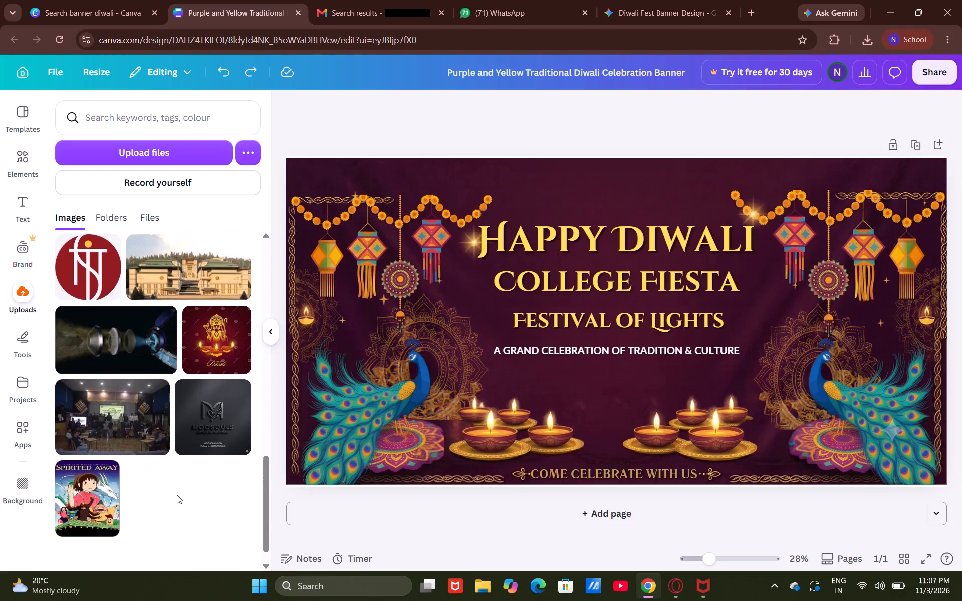
{"action": "scroll", "coordinate": [177, 495], "scroll_direction": "down", "scroll_amount": 1}
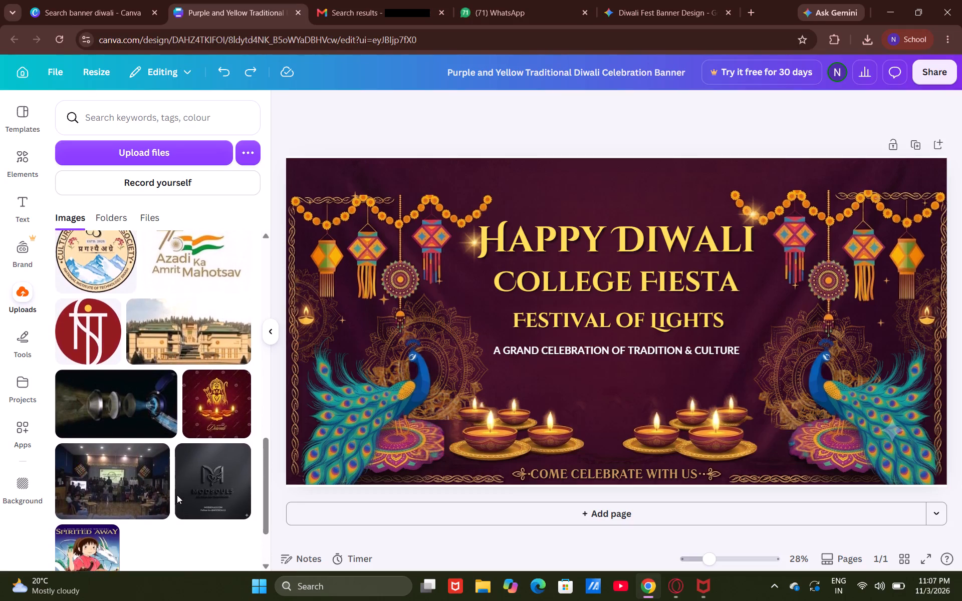
{"action": "scroll", "coordinate": [177, 495], "scroll_direction": "up", "scroll_amount": 1}
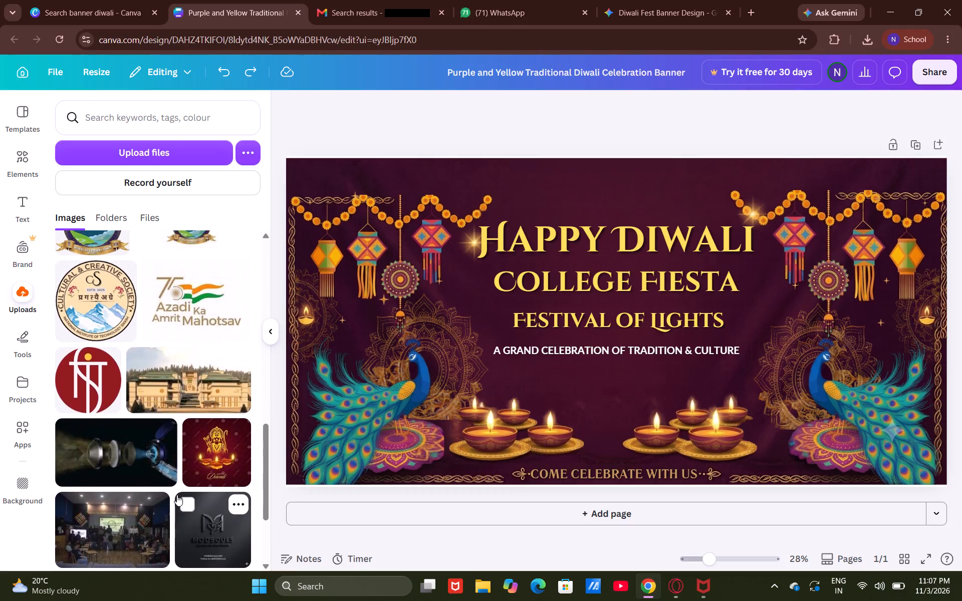
{"action": "scroll", "coordinate": [177, 495], "scroll_direction": "up", "scroll_amount": 1}
{"action": "left_click", "coordinate": [237, 515]}
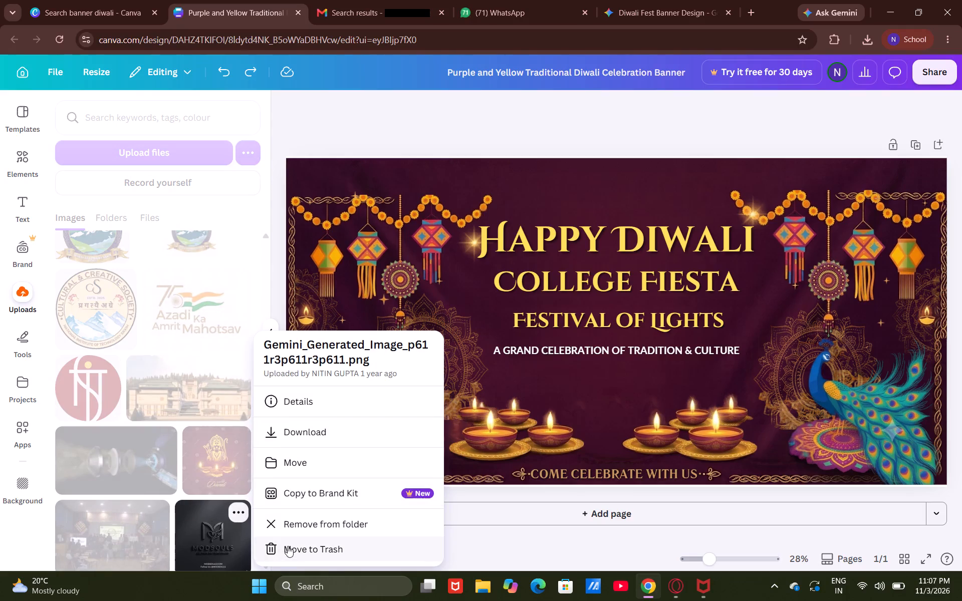
{"action": "left_click", "coordinate": [288, 546]}
Return to the start of the uploaded images and dismiss the browser extension suggestion.
{"action": "scroll", "coordinate": [144, 510], "scroll_direction": "up", "scroll_amount": 1}
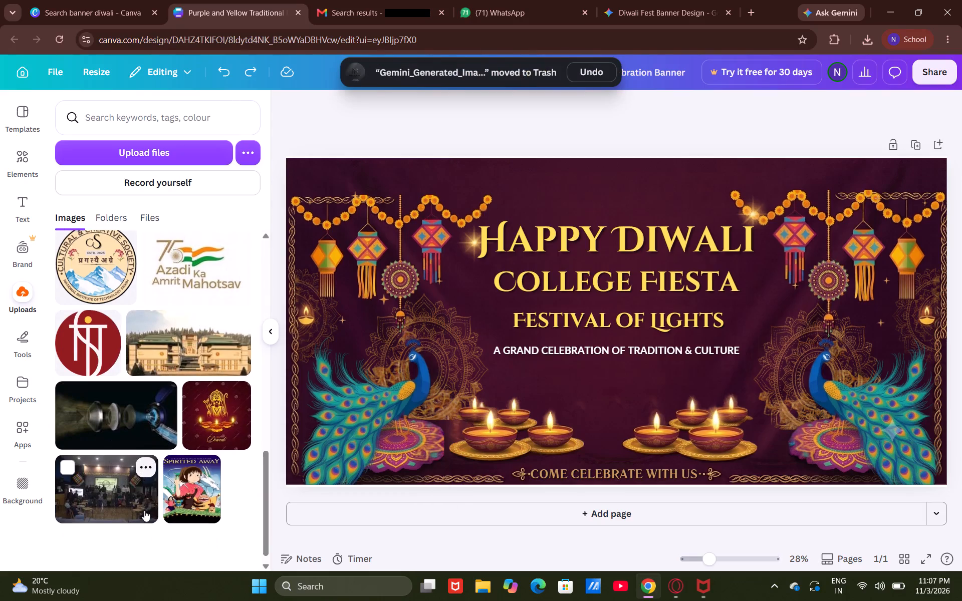
{"action": "scroll", "coordinate": [144, 510], "scroll_direction": "up", "scroll_amount": 4}
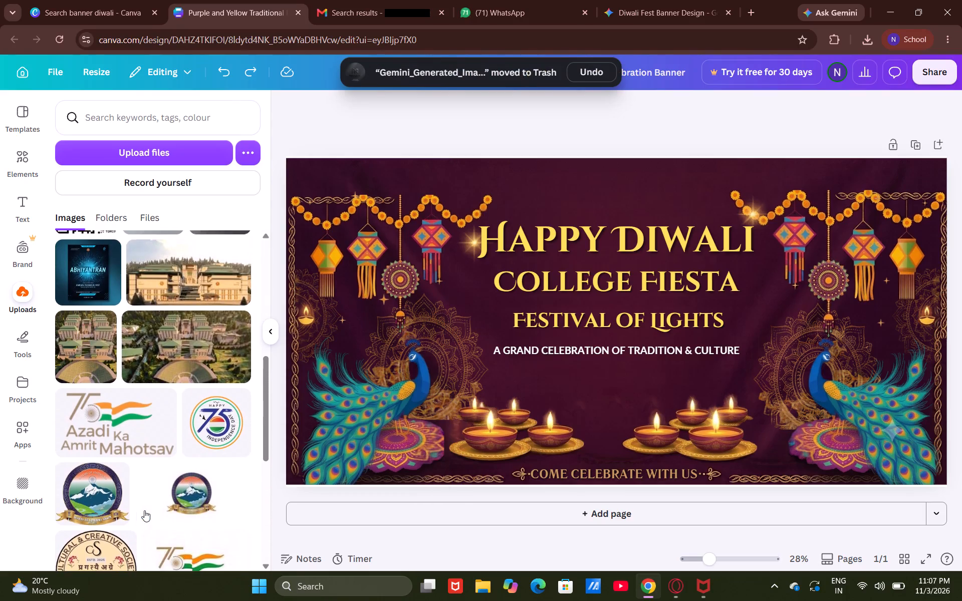
{"action": "scroll", "coordinate": [144, 510], "scroll_direction": "up", "scroll_amount": 4}
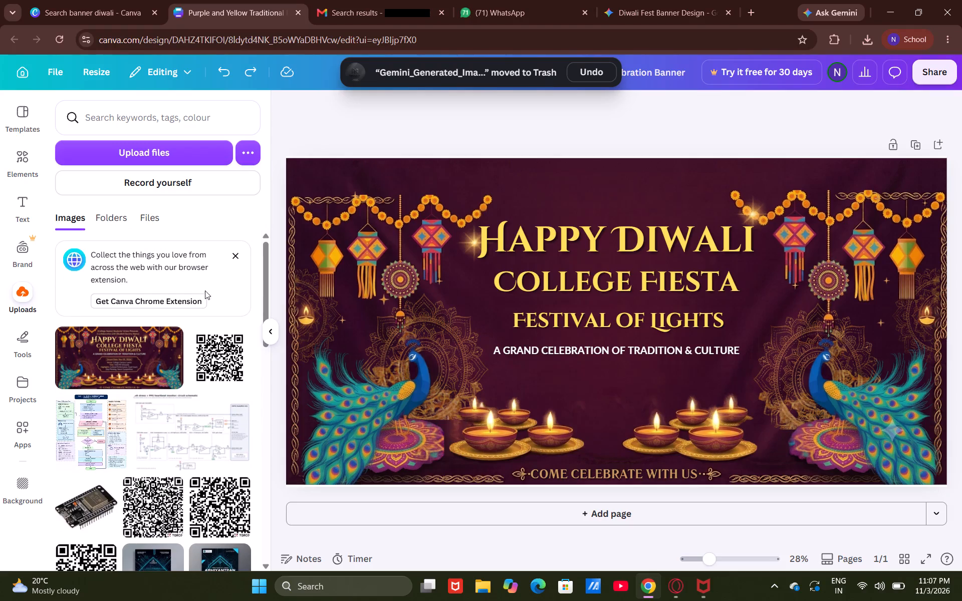
{"action": "left_click", "coordinate": [235, 258]}
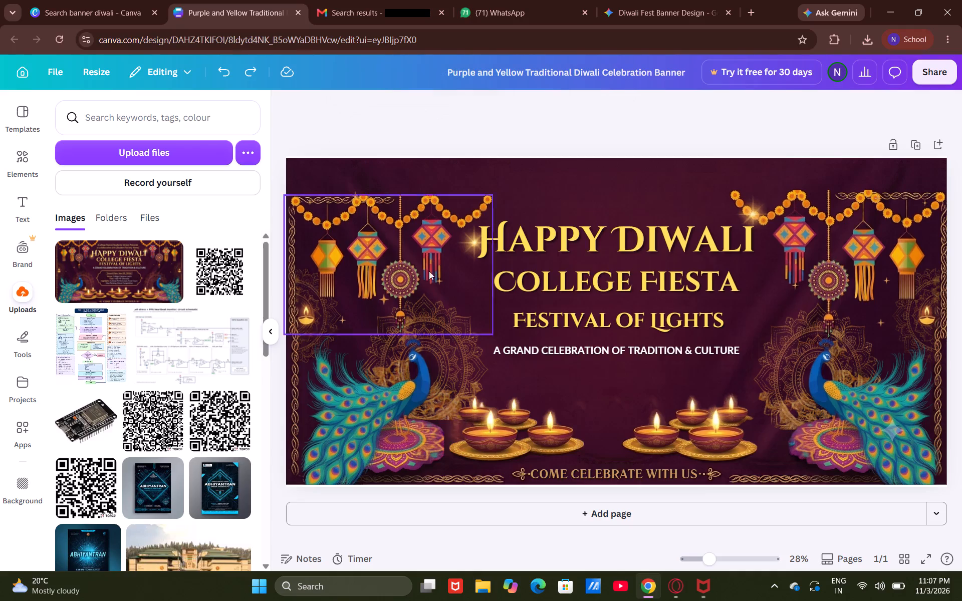
Shift the gold mandala behind the left peacock slightly down around the peacock's head and neck.
{"action": "left_click_drag", "start_coordinate": [467, 344], "coordinate": [466, 359]}
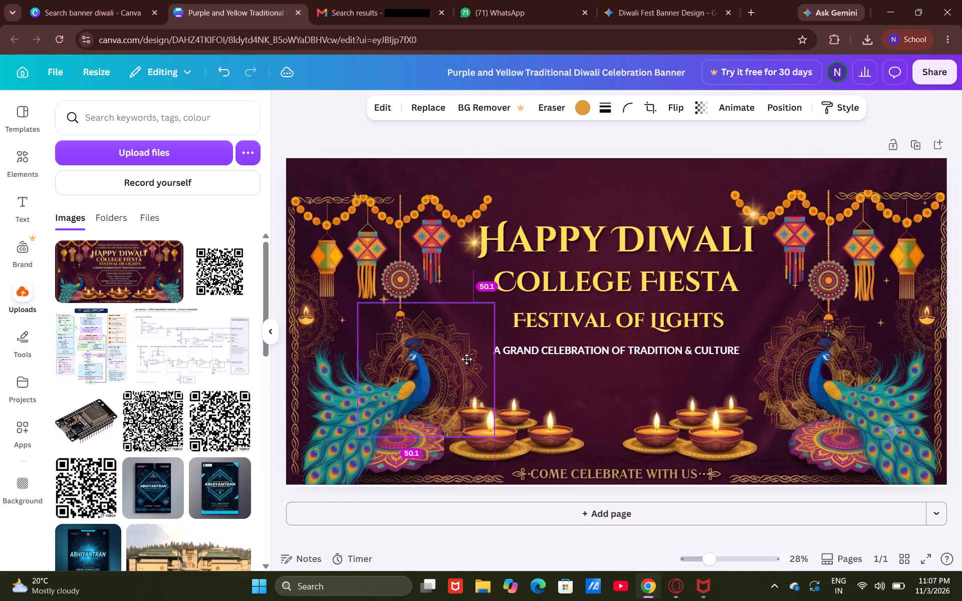
{"action": "left_click_drag", "start_coordinate": [466, 359], "coordinate": [466, 356]}
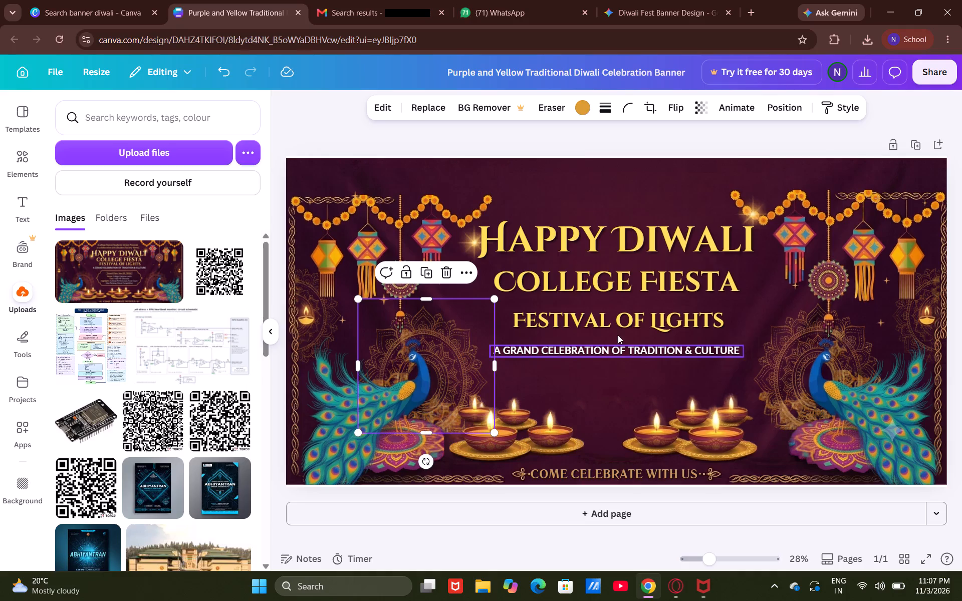
Nudge the mandala behind the right peacock slightly down and inward so it lines up with the left mandala's height.
{"action": "left_click", "coordinate": [775, 372]}
{"action": "right_click_drag", "start_coordinate": [775, 372], "coordinate": [776, 399]}
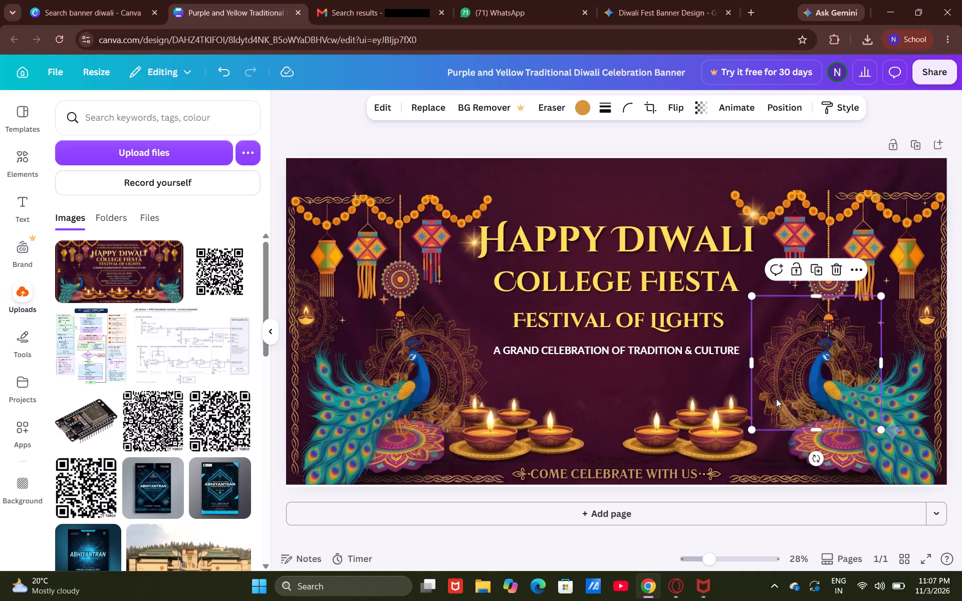
{"action": "right_click_drag", "start_coordinate": [776, 399], "coordinate": [773, 403]}
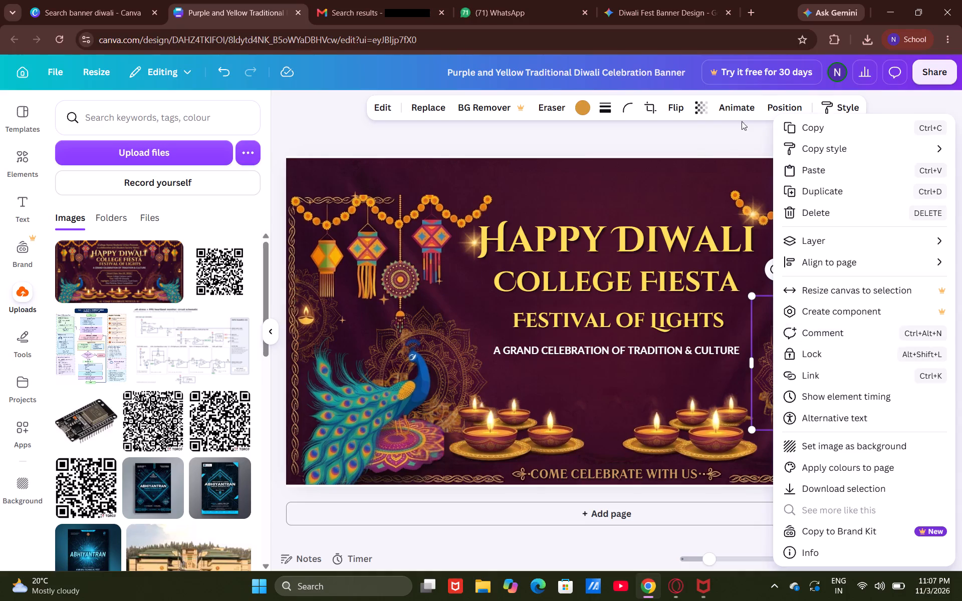
{"action": "left_click", "coordinate": [694, 152]}
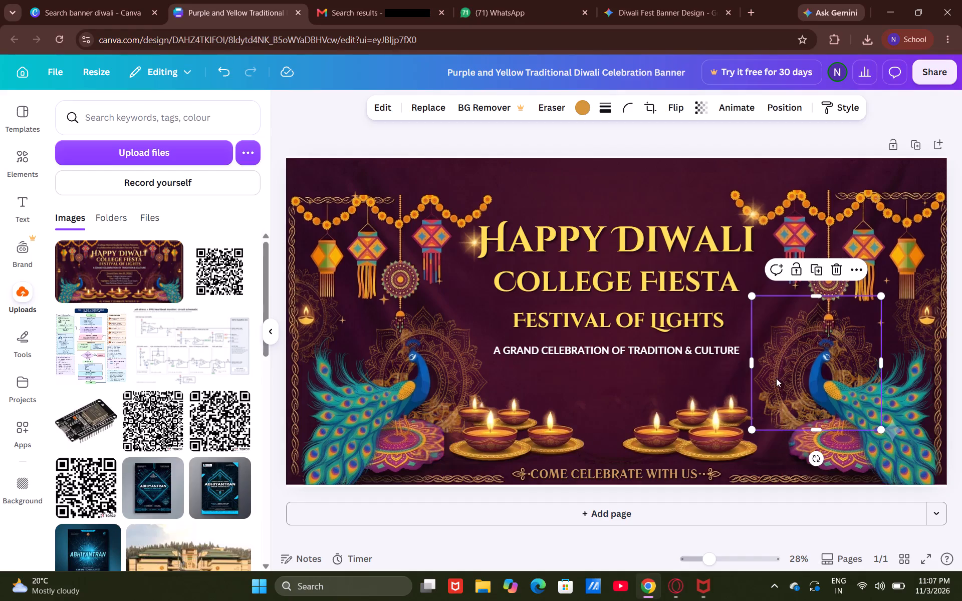
{"action": "left_click", "coordinate": [771, 374]}
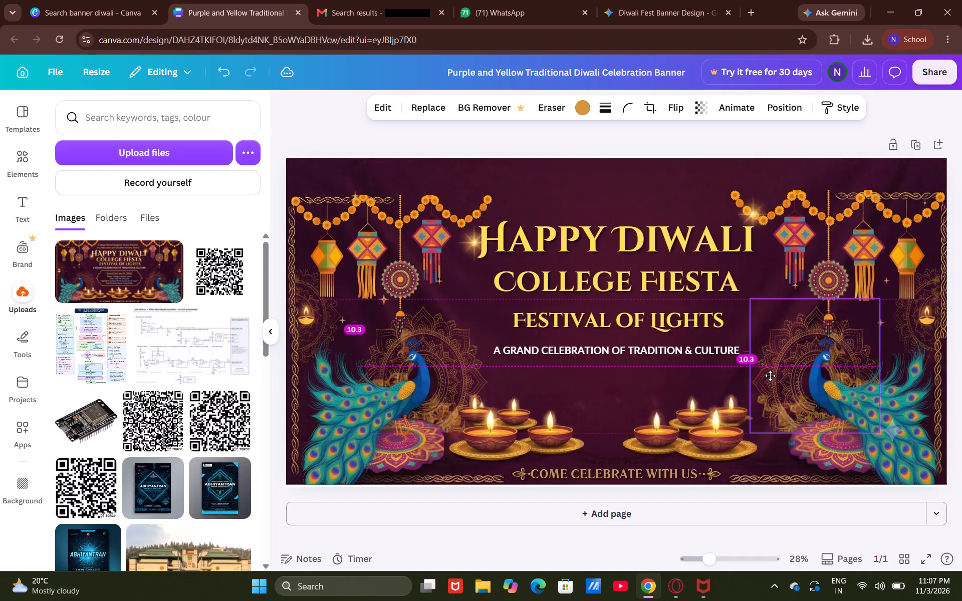
{"action": "left_click", "coordinate": [628, 141]}
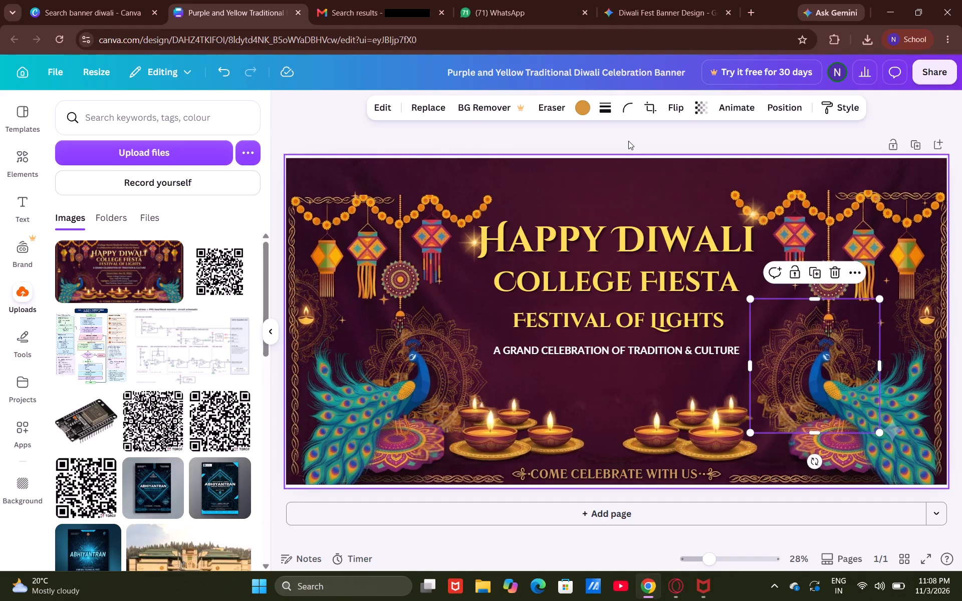
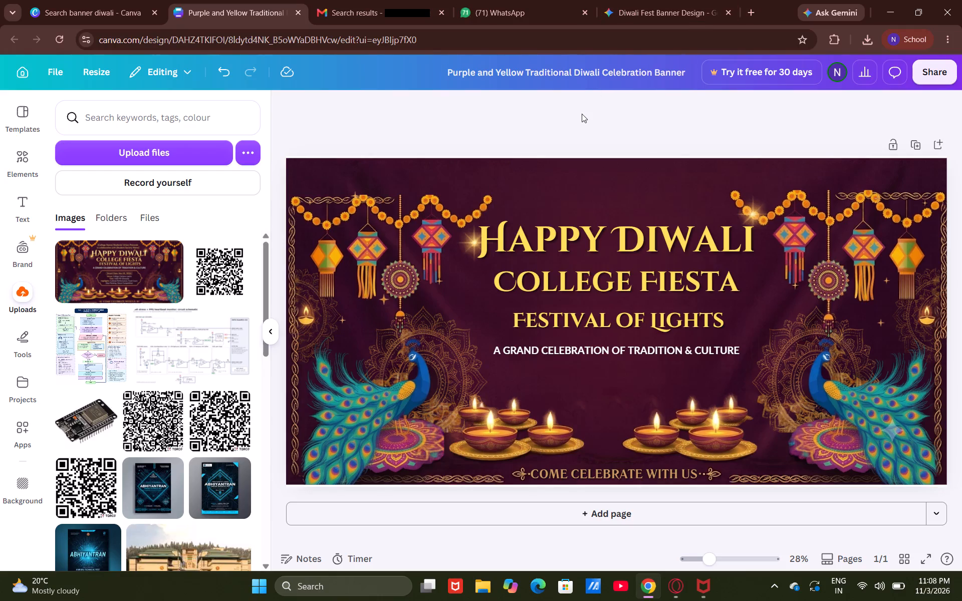
Look through the uploaded images down to the last one and check the upload folders, ending back at the images.
{"action": "scroll", "coordinate": [169, 446], "scroll_direction": "down", "scroll_amount": 8}
{"action": "scroll", "coordinate": [169, 446], "scroll_direction": "up", "scroll_amount": 1}
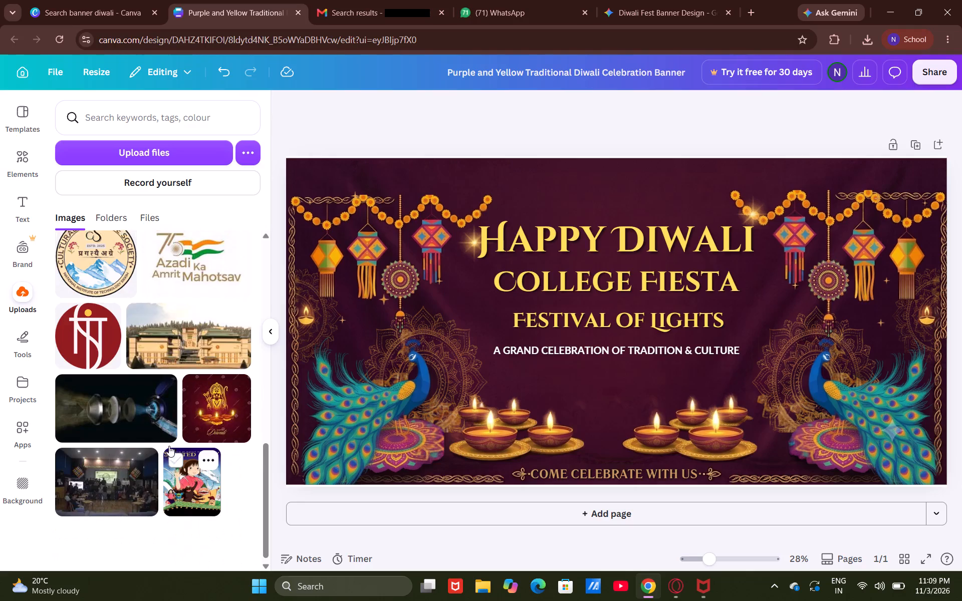
{"action": "scroll", "coordinate": [169, 446], "scroll_direction": "up", "scroll_amount": 2}
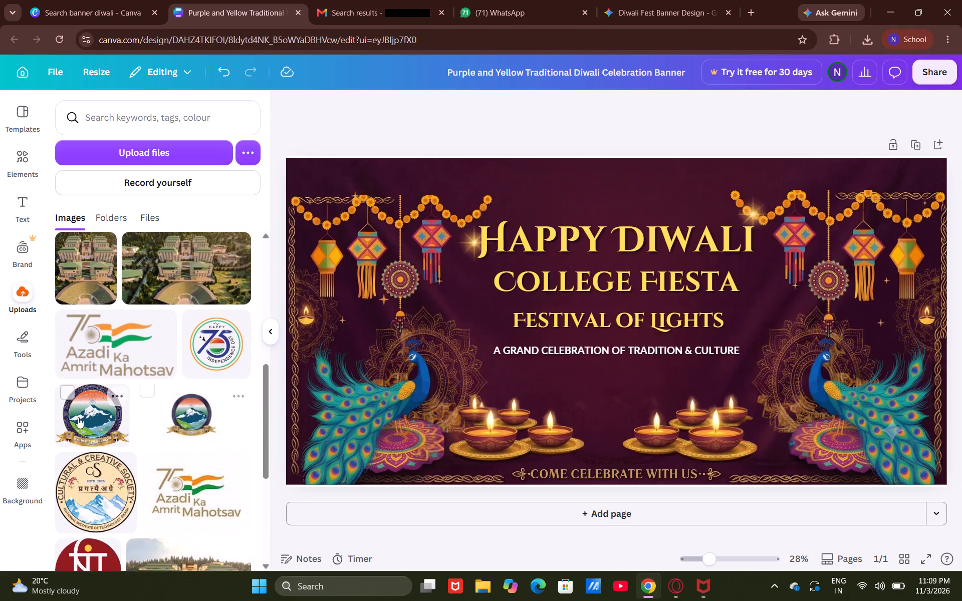
{"action": "scroll", "coordinate": [219, 337], "scroll_direction": "up", "scroll_amount": 7}
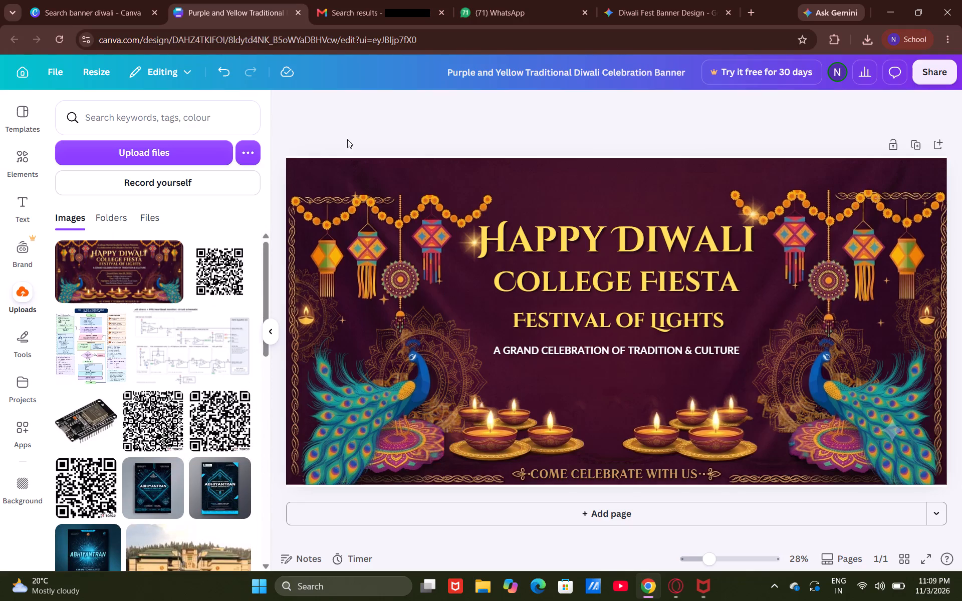
{"action": "left_click", "coordinate": [119, 220]}
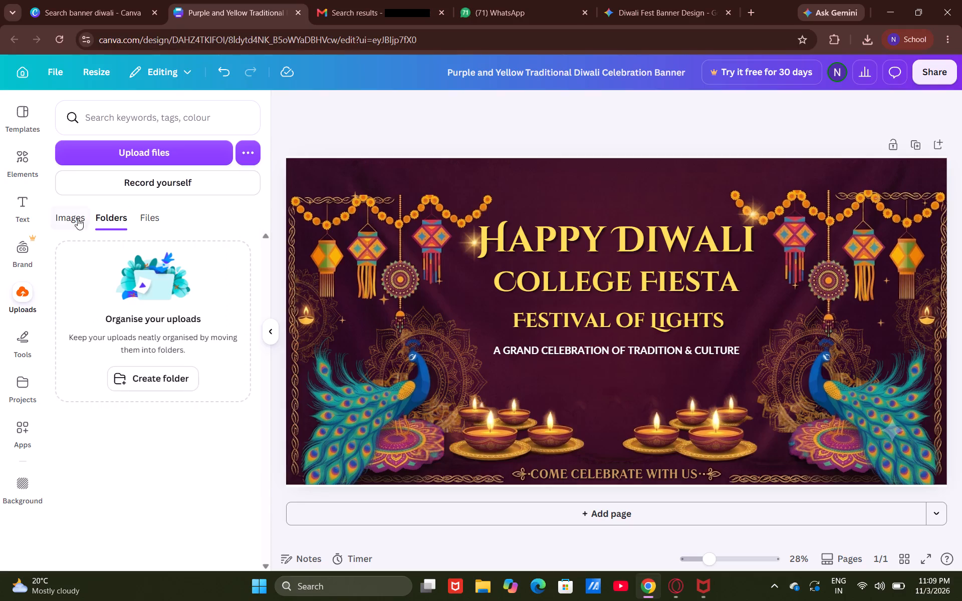
{"action": "left_click", "coordinate": [77, 218]}
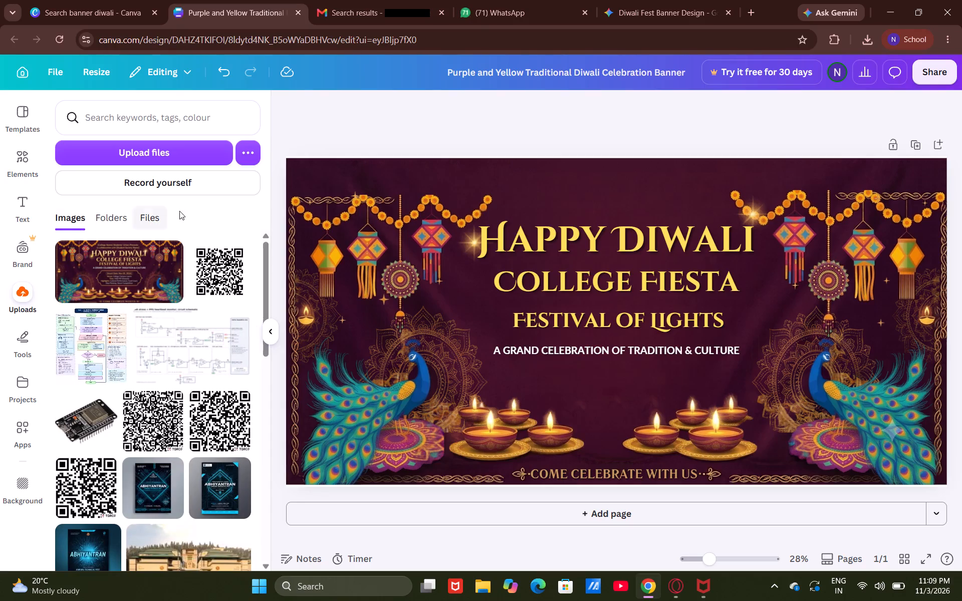
{"action": "left_click", "coordinate": [205, 215]}
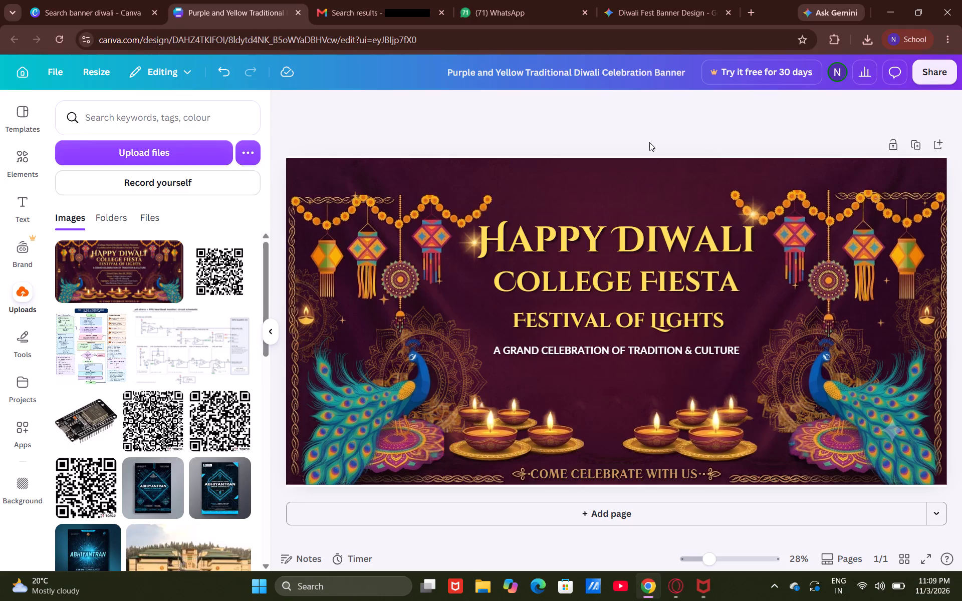
Delete the golden sparkle overlapping the right marigold garland above the end of the "Happy Diwali" heading.
{"action": "left_click", "coordinate": [680, 128]}
{"action": "left_click", "coordinate": [752, 214]}
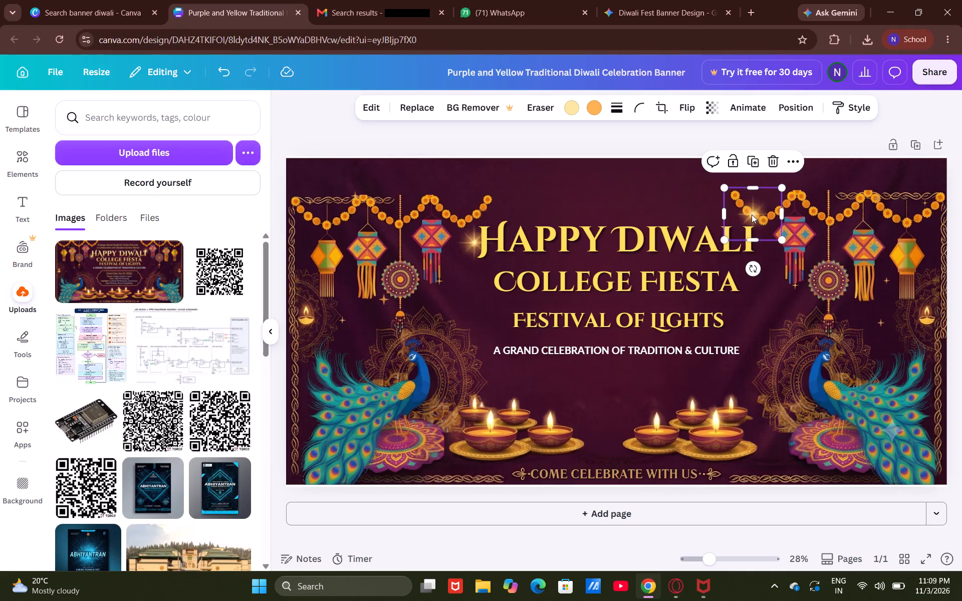
{"action": "key", "text": "BackSpace"}
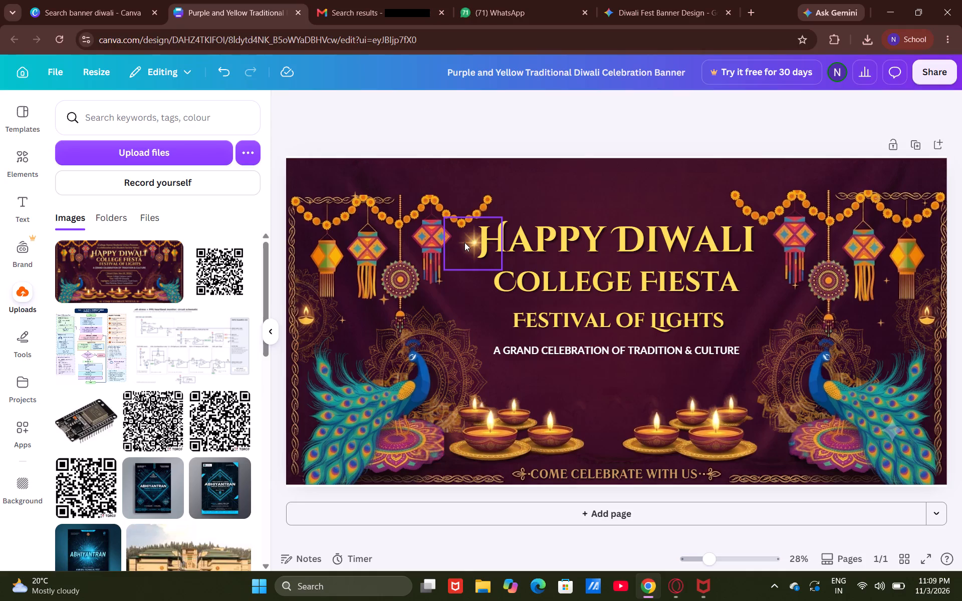
{"action": "left_click", "coordinate": [675, 120]}
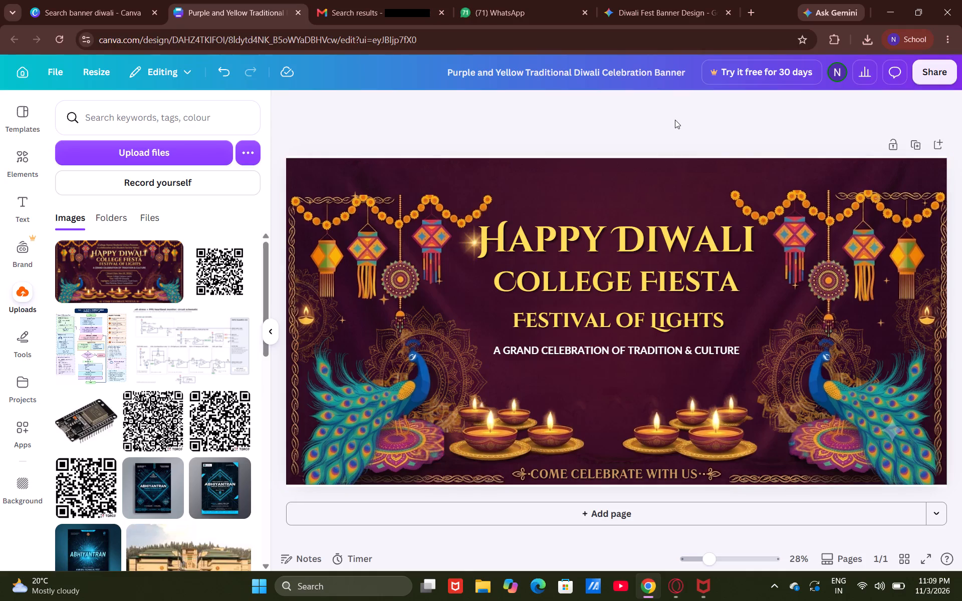
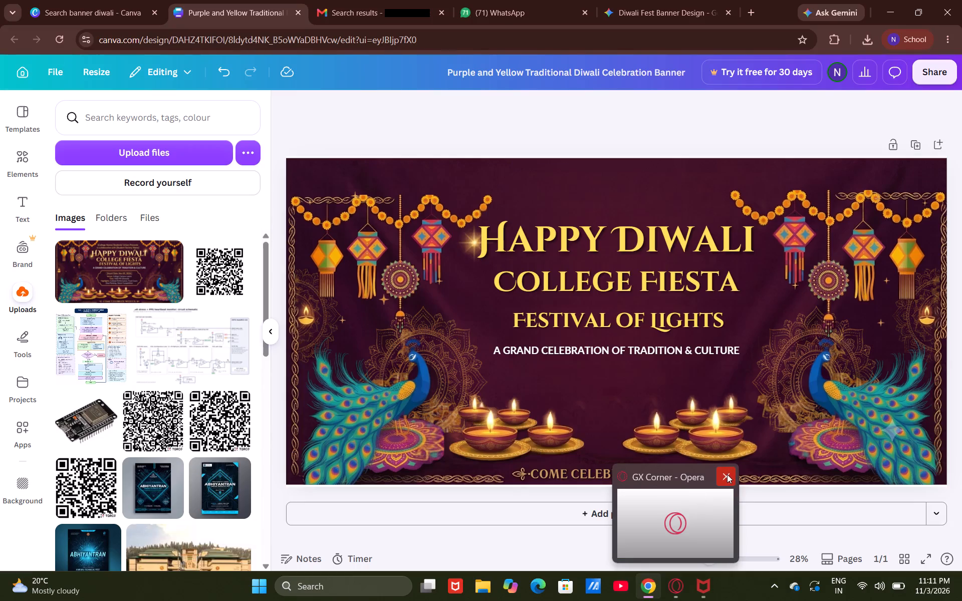
Close the background Opera GX Corner and WebAdvisor windows, leaving the Diwali banner design open.
{"action": "left_click", "coordinate": [727, 474]}
{"action": "left_click", "coordinate": [535, 317]}
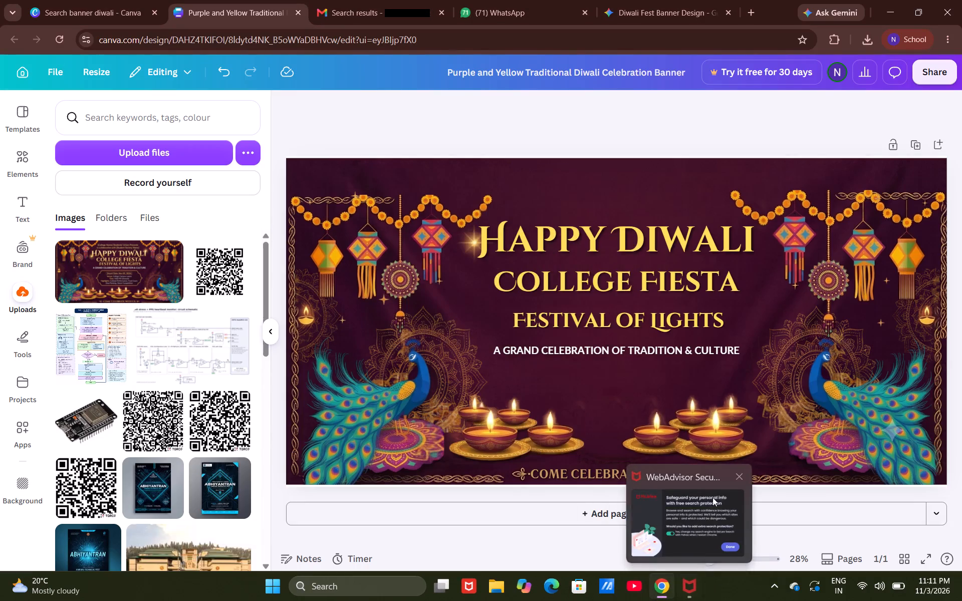
{"action": "left_click", "coordinate": [734, 476]}
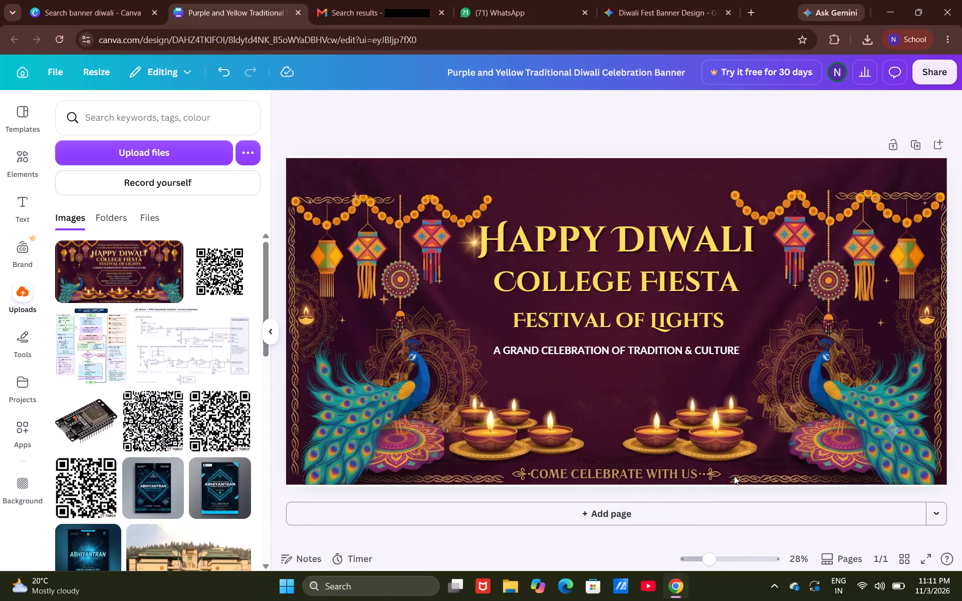
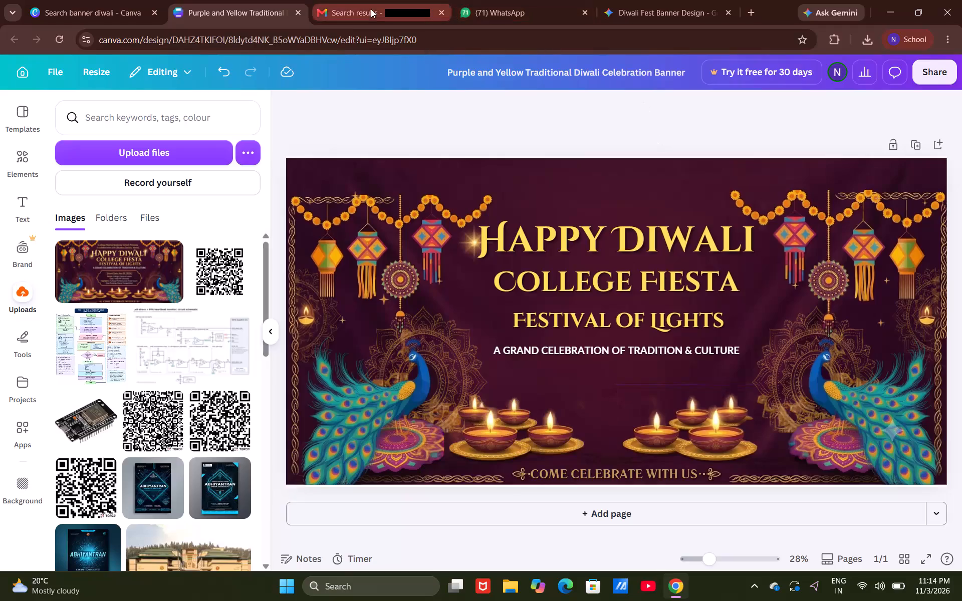
Return to the Canva template library, close the open template preview, and search templates for "mandala art diwali".
{"action": "left_click", "coordinate": [123, 0]}
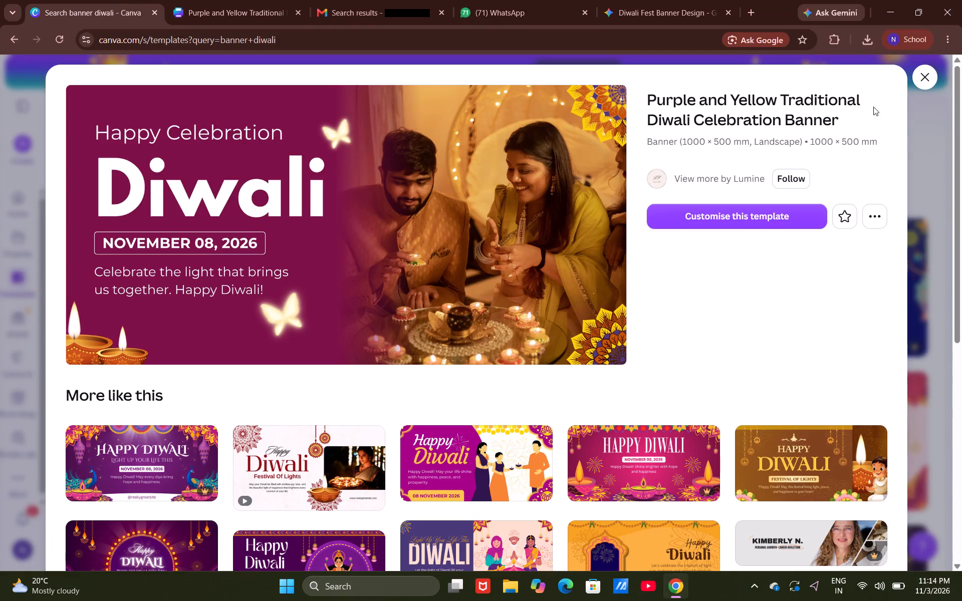
{"action": "left_click", "coordinate": [931, 79]}
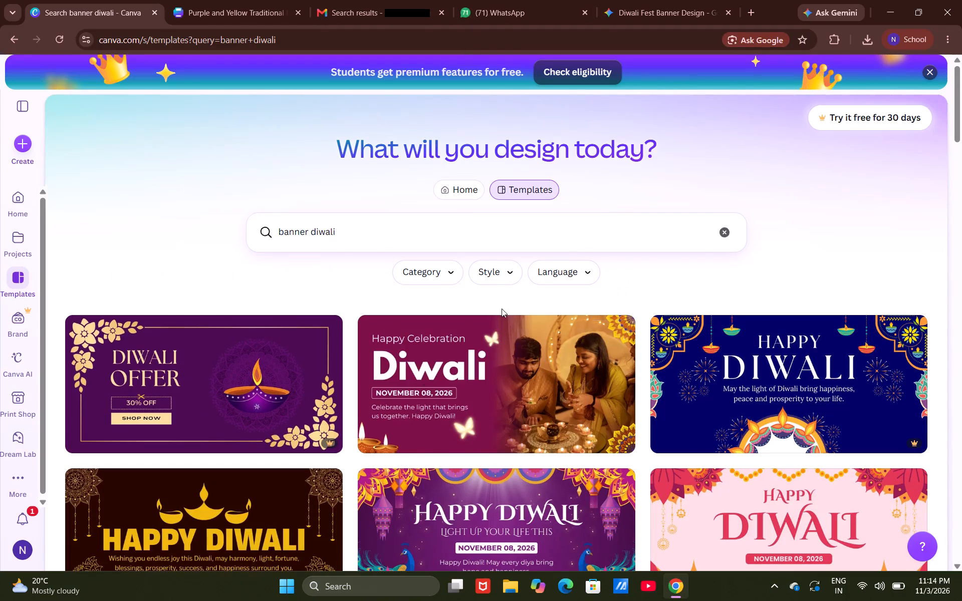
{"action": "left_click", "coordinate": [400, 231]}
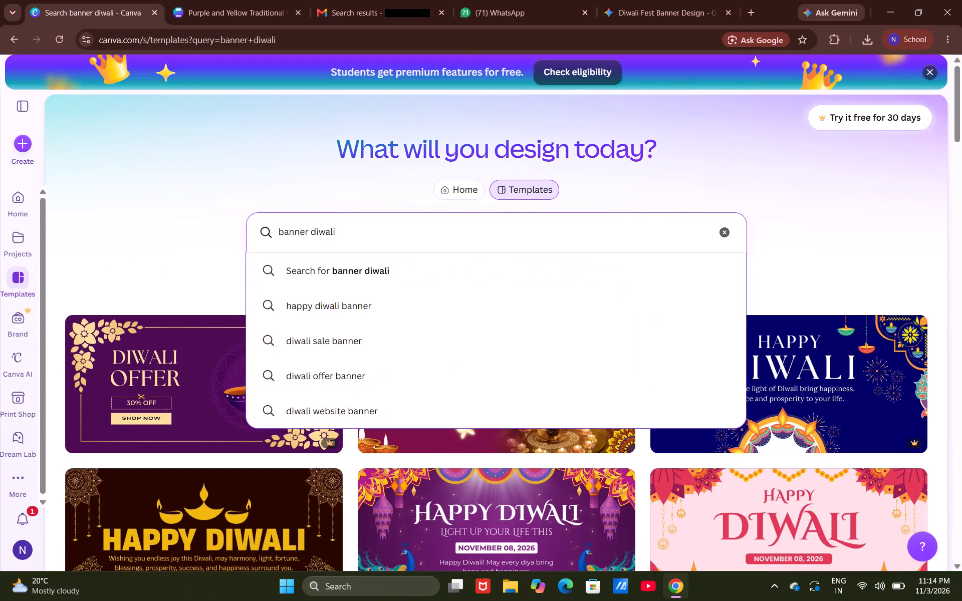
{"action": "key", "text": "BackSpace"}
{"action": "key", "text": "BackSpace"}
{"action": "key", "text": "BackSpace"}
{"action": "key", "text": "BackSpace"}
{"action": "key", "text": "BackSpace"}
{"action": "key", "text": "BackSpace"}
{"action": "key", "text": "BackSpace"}
{"action": "key", "text": "BackSpace"}
{"action": "key", "text": "BackSpace"}
{"action": "key", "text": "BackSpace"}
{"action": "key", "text": "BackSpace"}
{"action": "key", "text": "BackSpace"}
{"action": "key", "text": "BackSpace"}
{"action": "key", "text": "BackSpace"}
{"action": "key", "text": "BackSpace"}
{"action": "key", "text": "BackSpace"}
{"action": "key", "text": "BackSpace"}
{"action": "key", "text": "BackSpace"}
{"action": "key", "text": "BackSpace"}
{"action": "key", "text": "BackSpace"}
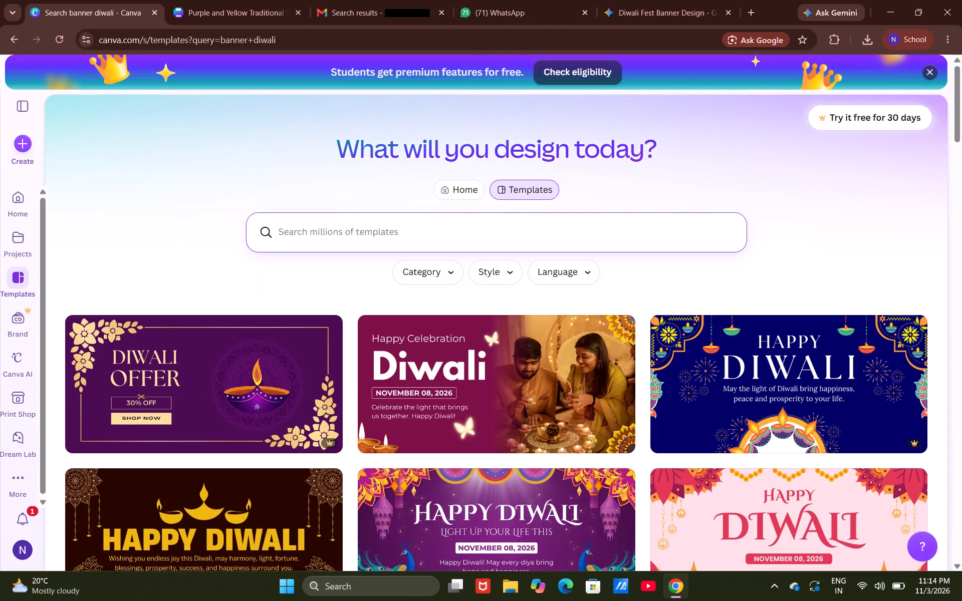
{"action": "key", "text": "m"}
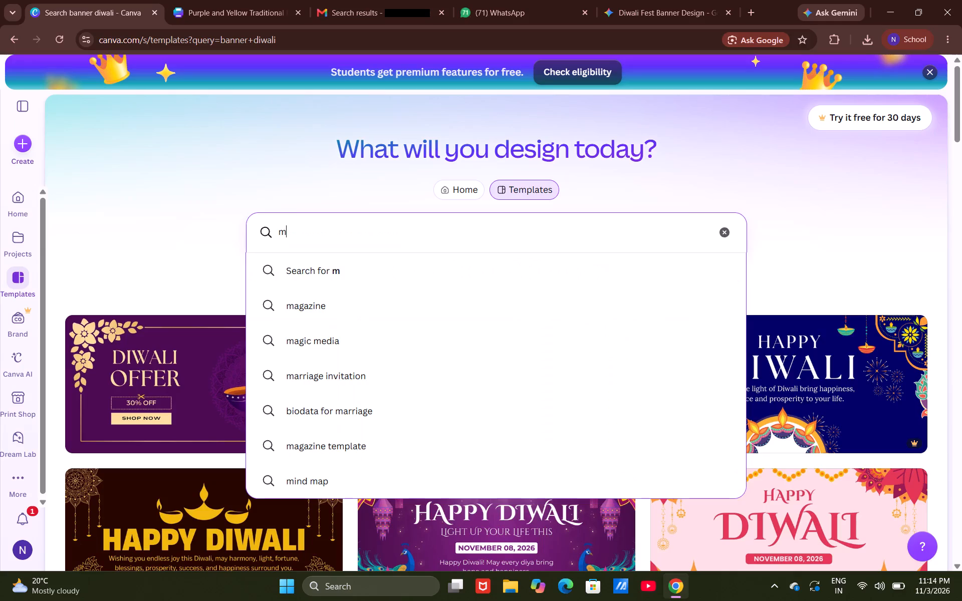
{"action": "type", "text": "andala"}
{"action": "key", "text": "space"}
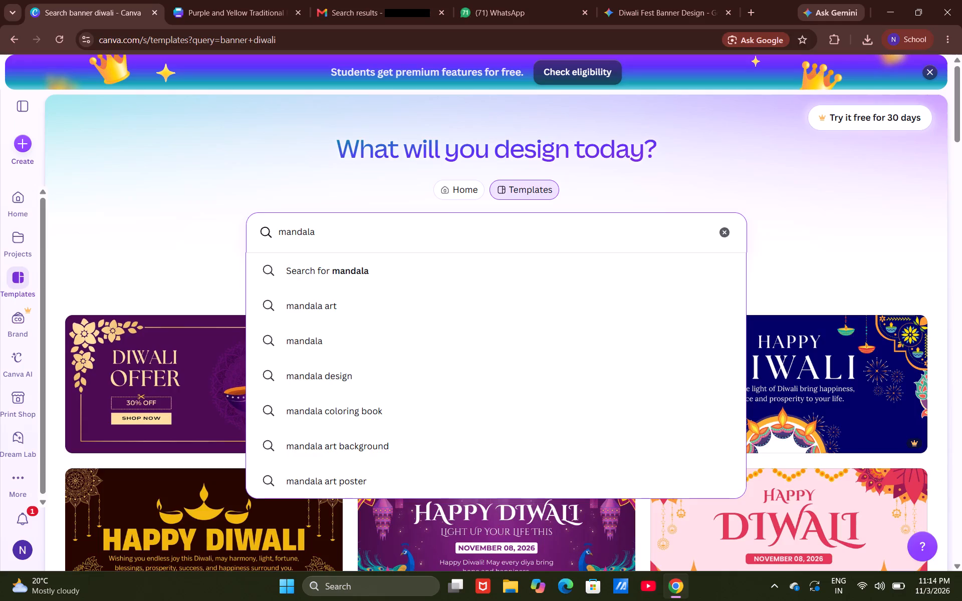
{"action": "type", "text": "hur"}
{"action": "key", "text": "BackSpace"}
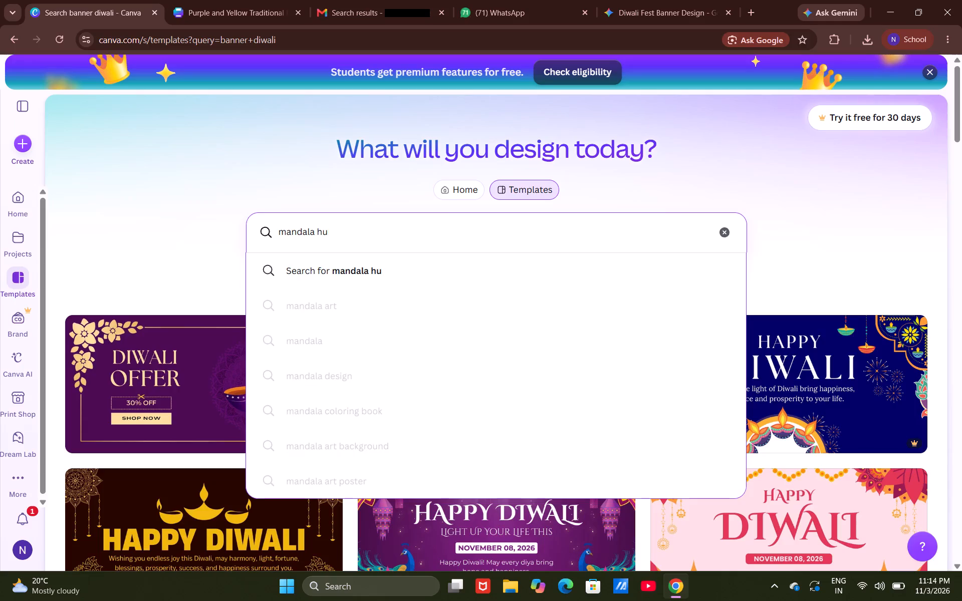
{"action": "key", "text": "t"}
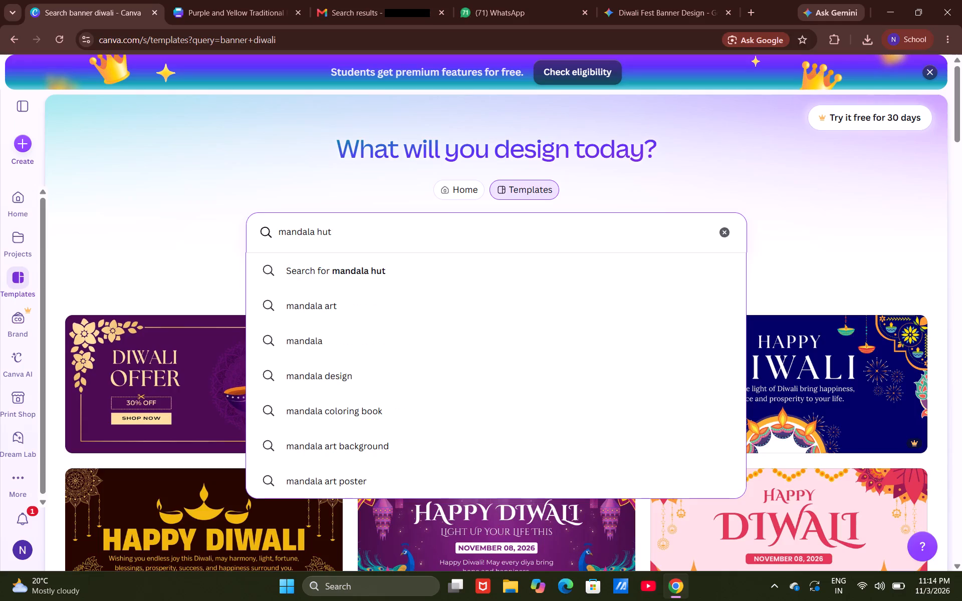
{"action": "key", "text": "space"}
{"action": "type", "text": "diwali"}
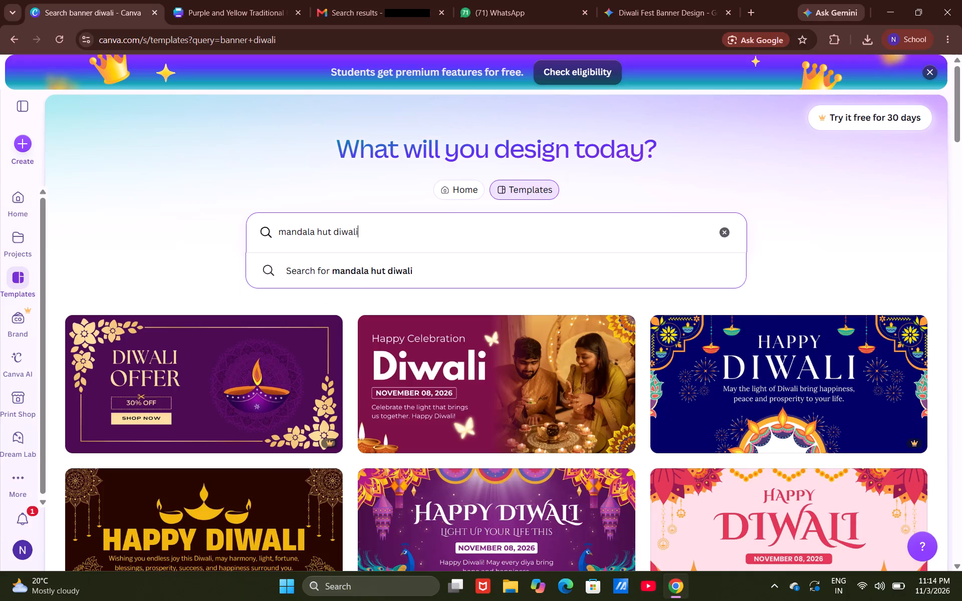
{"action": "key", "text": "Left"}
{"action": "key", "text": "Left"}
{"action": "key", "text": "Left"}
{"action": "key", "text": "Left"}
{"action": "key", "text": "Left"}
{"action": "key", "text": "Left"}
{"action": "key", "text": "Left"}
{"action": "key", "text": "BackSpace"}
{"action": "key", "text": "BackSpace"}
{"action": "key", "text": "BackSpace"}
{"action": "type", "text": "art"}
{"action": "key", "text": "space"}
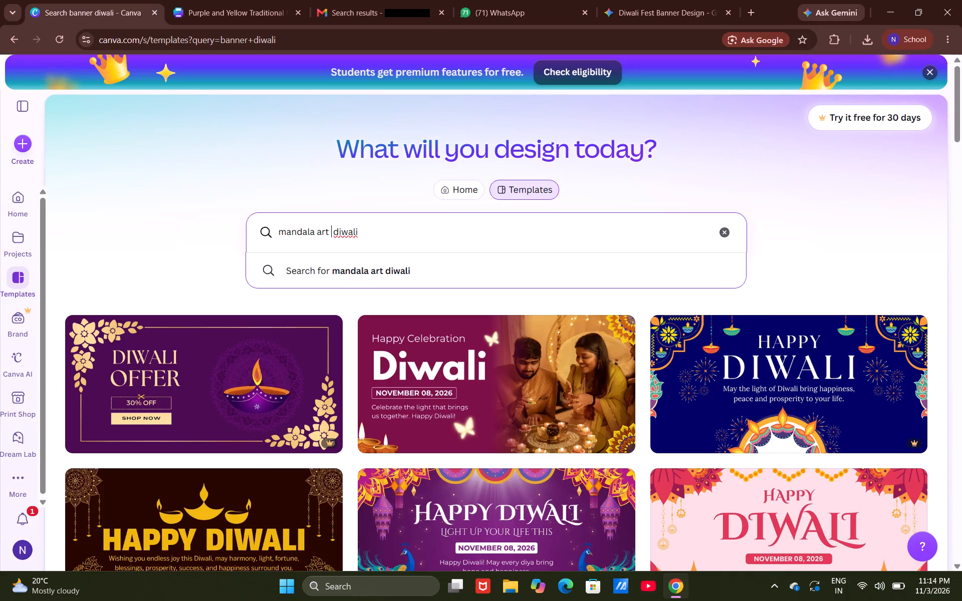
{"action": "key", "text": "Right"}
{"action": "key", "text": "Right"}
{"action": "key", "text": "Right"}
{"action": "key", "text": "Right"}
{"action": "key", "text": "Right"}
{"action": "key", "text": "Right"}
{"action": "key", "text": "Right"}
{"action": "key", "text": "Right"}
{"action": "key", "text": "Right"}
{"action": "key", "text": "Right"}
{"action": "key", "text": "Right"}
{"action": "key", "text": "Right"}
{"action": "key", "text": "space"}
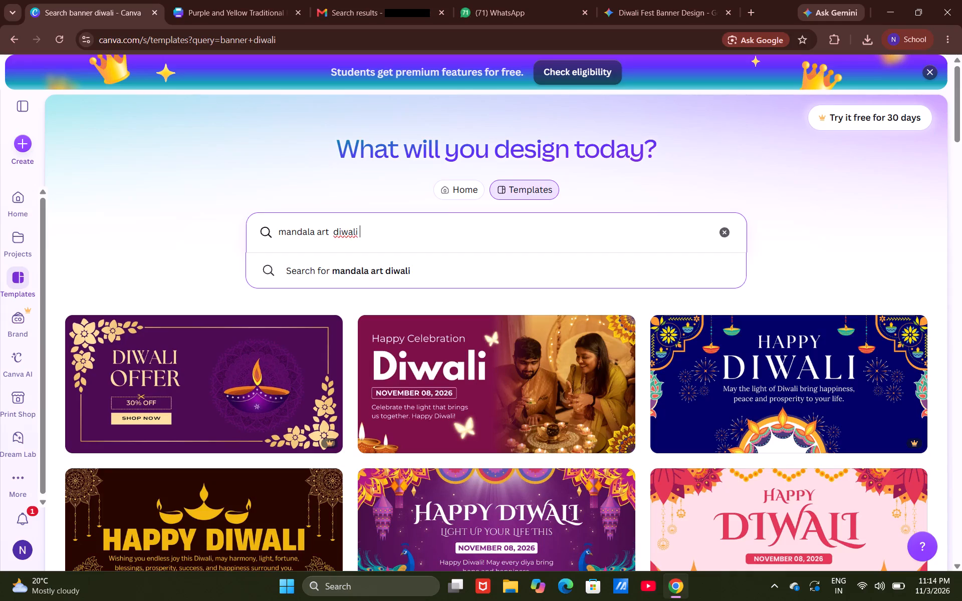
{"action": "key", "text": "Return"}
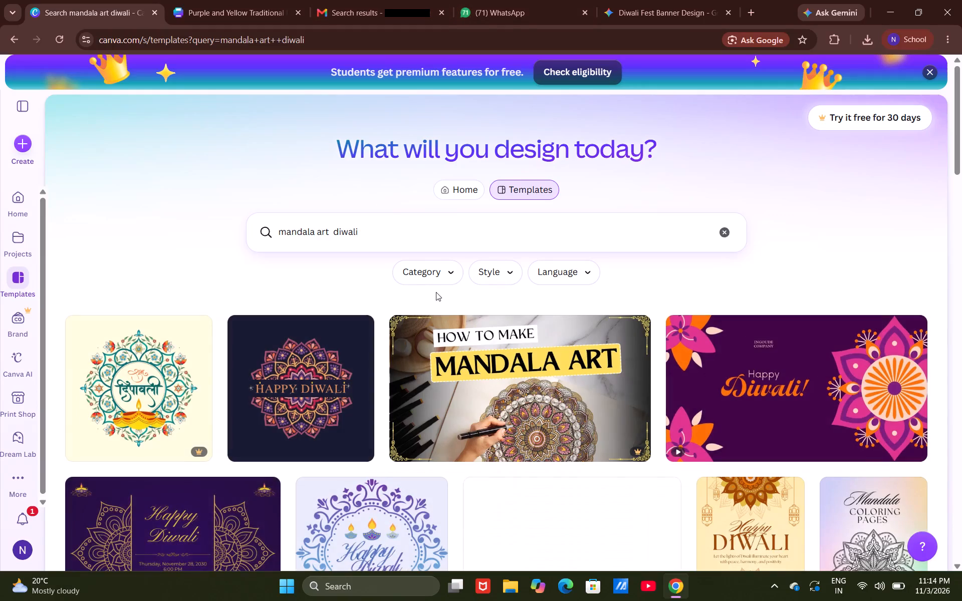
Browse the mandala art Diwali templates for a suitable banner design.
{"action": "scroll", "coordinate": [436, 292], "scroll_direction": "down", "scroll_amount": 4}
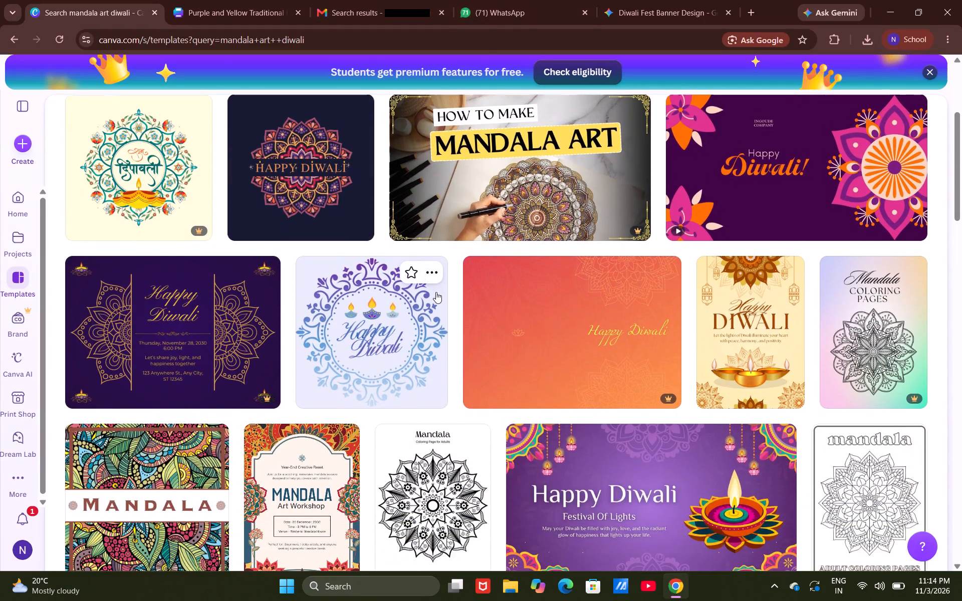
{"action": "scroll", "coordinate": [436, 292], "scroll_direction": "down", "scroll_amount": 3}
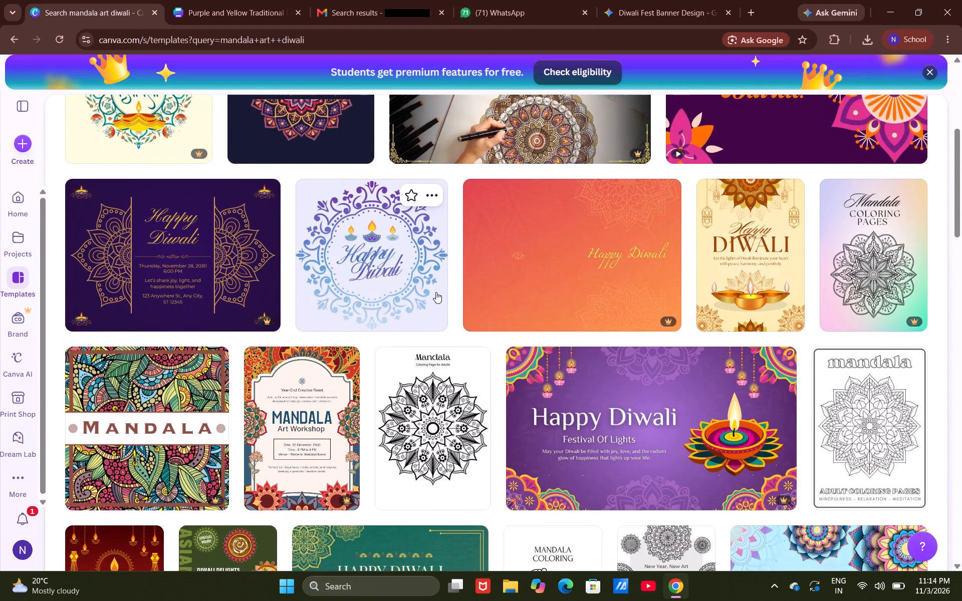
{"action": "scroll", "coordinate": [436, 292], "scroll_direction": "down", "scroll_amount": 4}
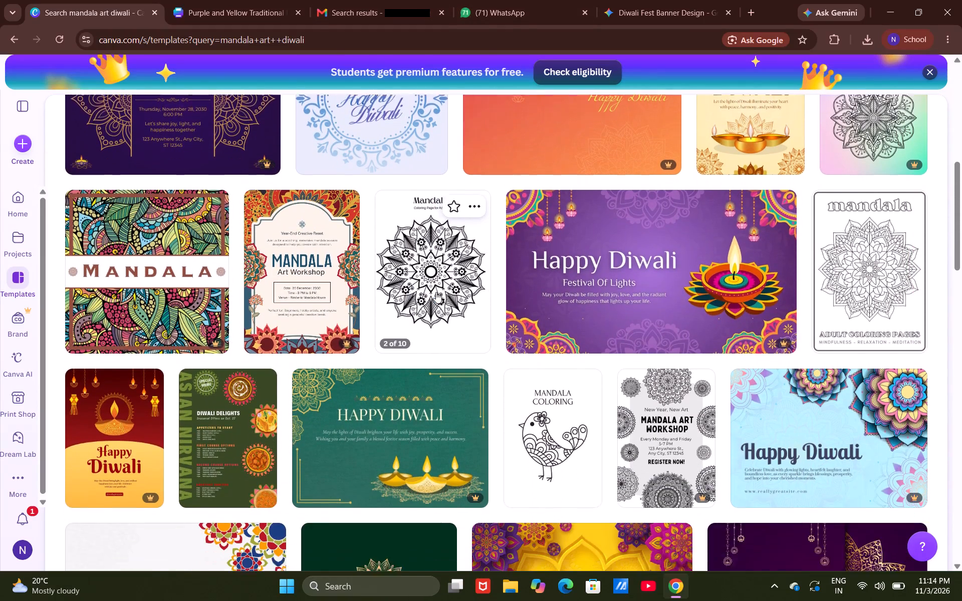
{"action": "scroll", "coordinate": [436, 292], "scroll_direction": "down", "scroll_amount": 1}
{"action": "scroll", "coordinate": [436, 292], "scroll_direction": "up", "scroll_amount": 6}
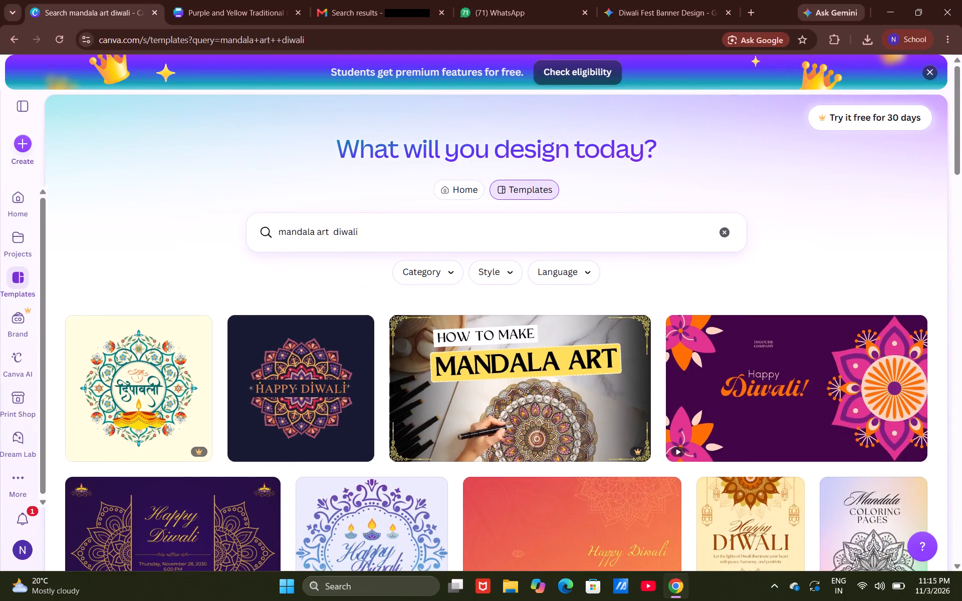
Check the current banner design, and refine the template search to "mandala art diwali banner".
{"action": "left_click", "coordinate": [437, 216]}
{"action": "left_click", "coordinate": [385, 229]}
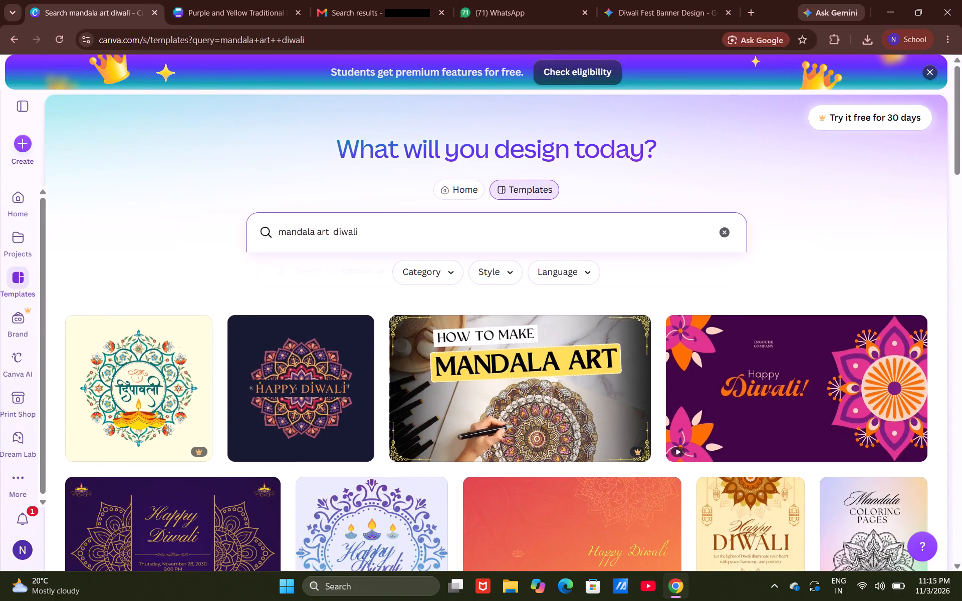
{"action": "left_click", "coordinate": [182, 0]}
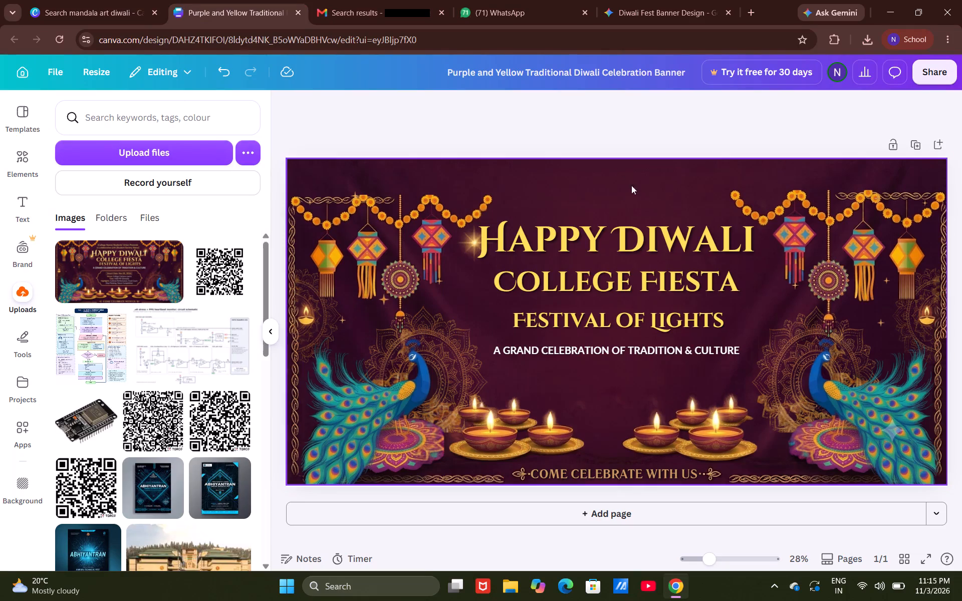
{"action": "left_click", "coordinate": [123, 0]}
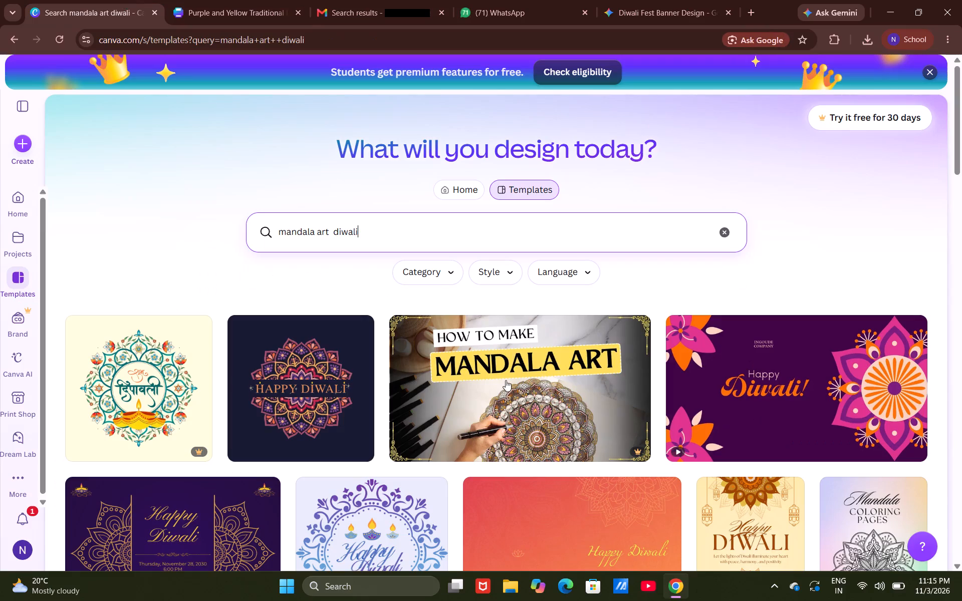
{"action": "key", "text": "space"}
{"action": "type", "text": "banner"}
{"action": "key", "text": "Return"}
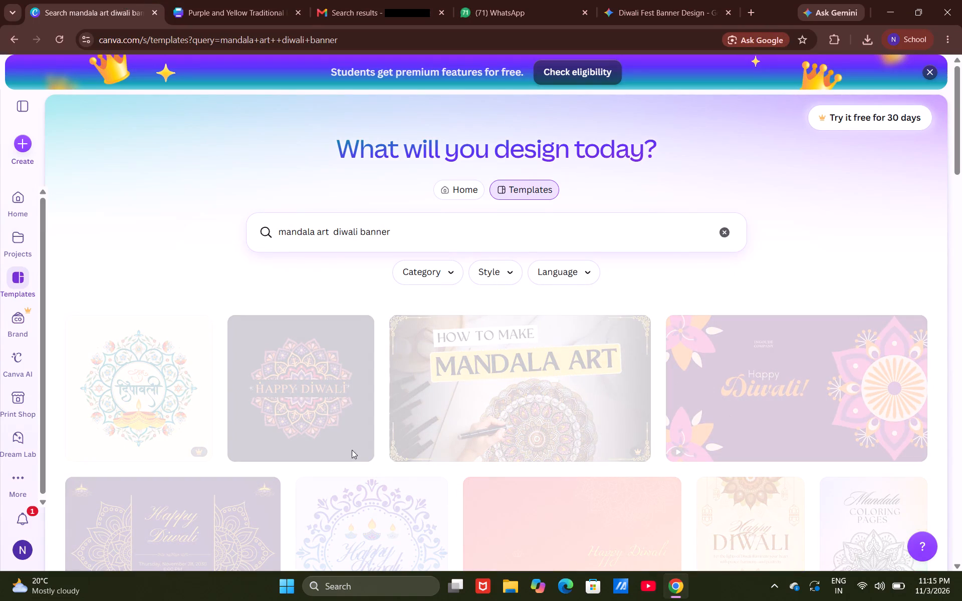
Find the "Red Gold and White Traditional Happy Diwali Banner Landscape" template and open it for customising.
{"action": "scroll", "coordinate": [527, 396], "scroll_direction": "down", "scroll_amount": 3}
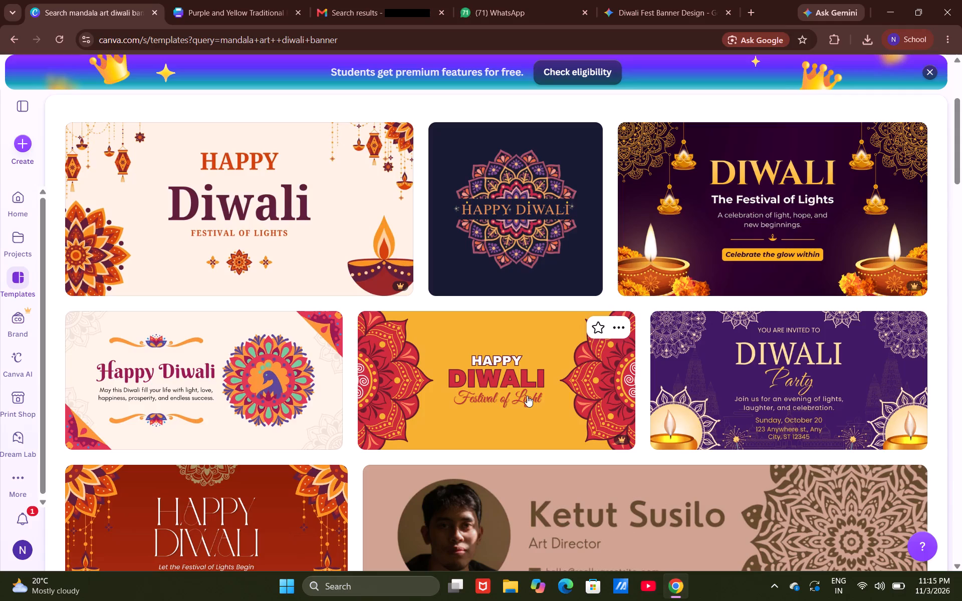
{"action": "scroll", "coordinate": [527, 396], "scroll_direction": "down", "scroll_amount": 2}
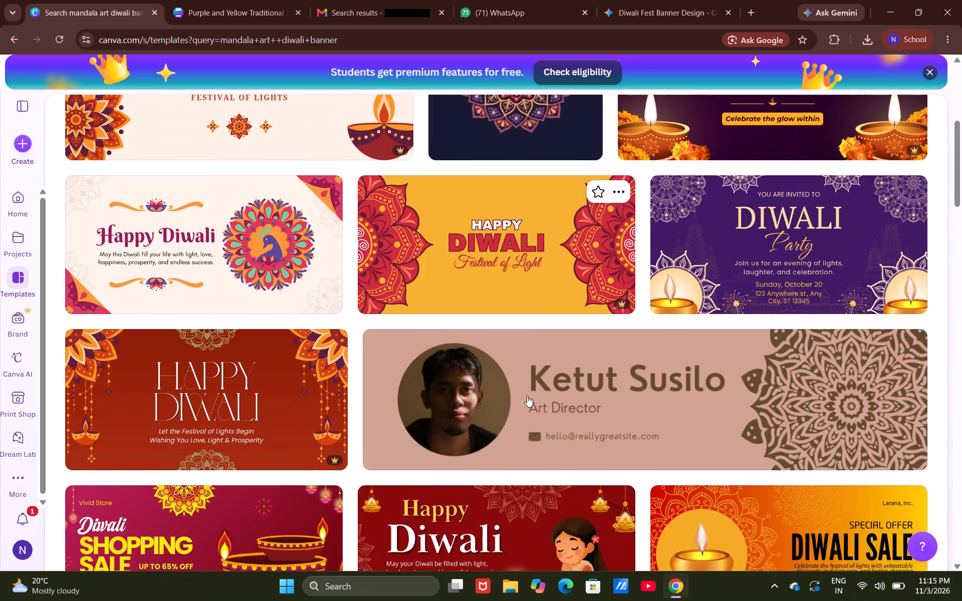
{"action": "scroll", "coordinate": [527, 396], "scroll_direction": "down", "scroll_amount": 3}
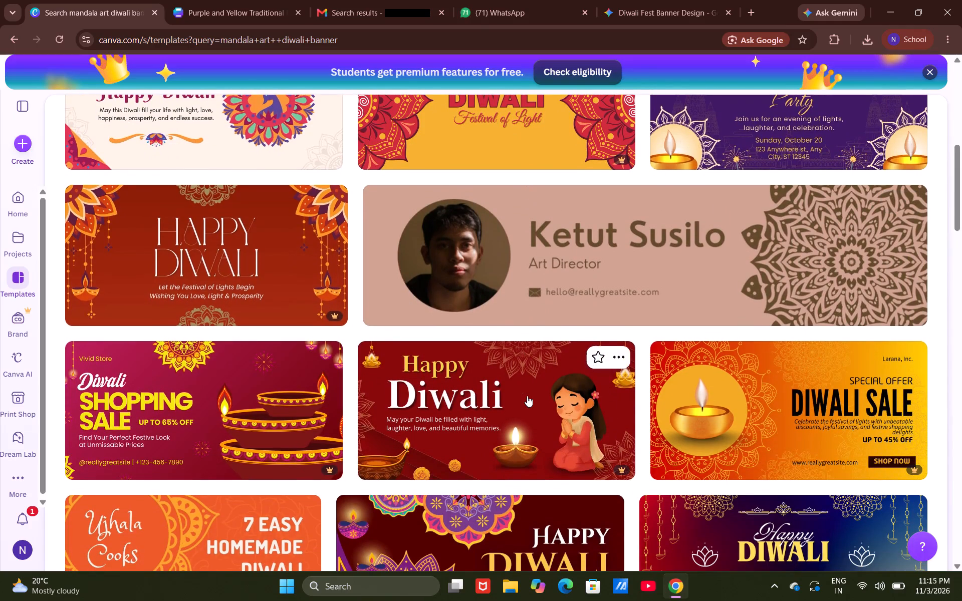
{"action": "scroll", "coordinate": [527, 396], "scroll_direction": "down", "scroll_amount": 4}
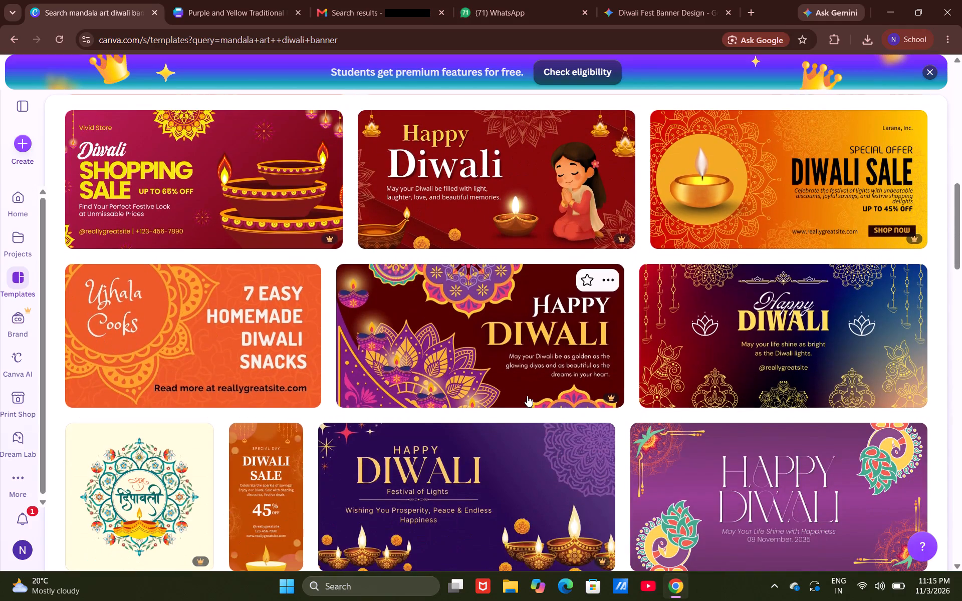
{"action": "left_click", "coordinate": [747, 367]}
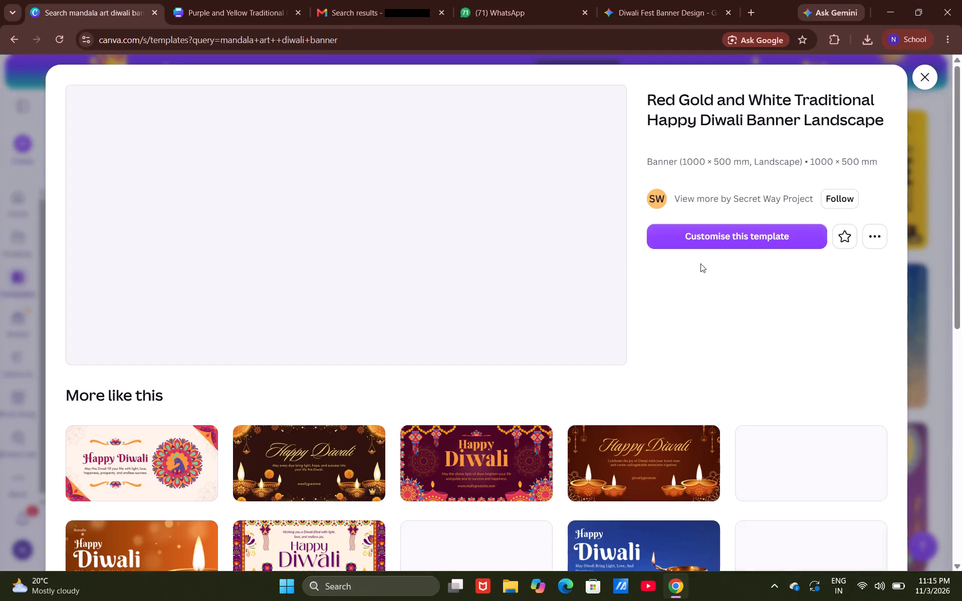
{"action": "left_click", "coordinate": [739, 233]}
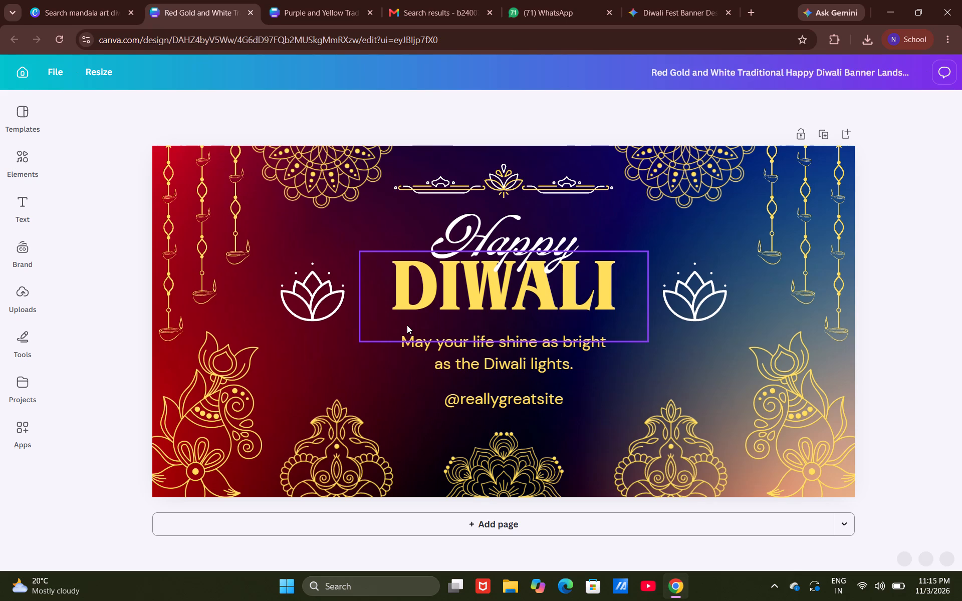
Back in the template search, choose the "Red and Gold Illustrated Diwali Banner Landscape" template and open it for customising.
{"action": "left_click", "coordinate": [117, 0]}
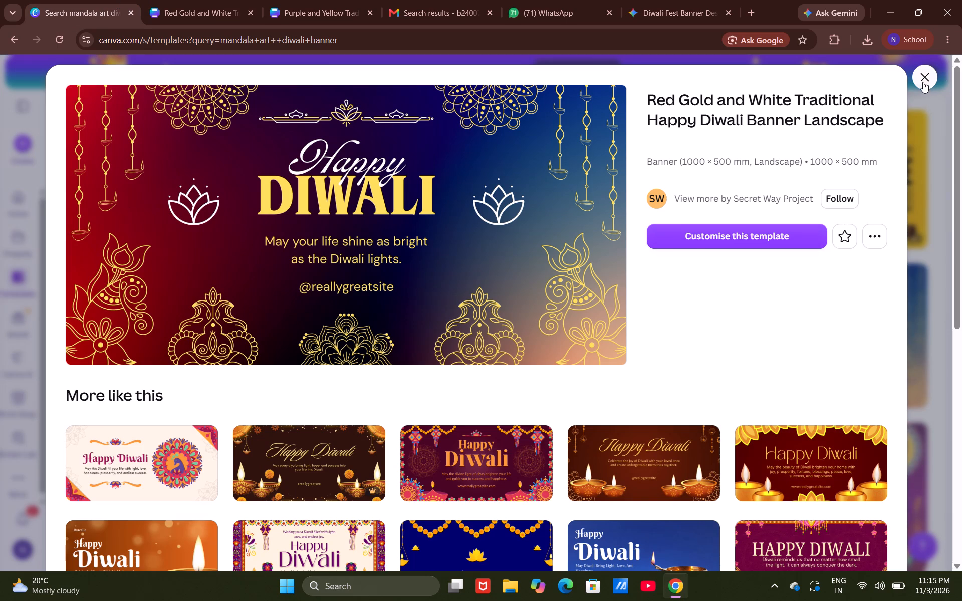
{"action": "left_click", "coordinate": [923, 82]}
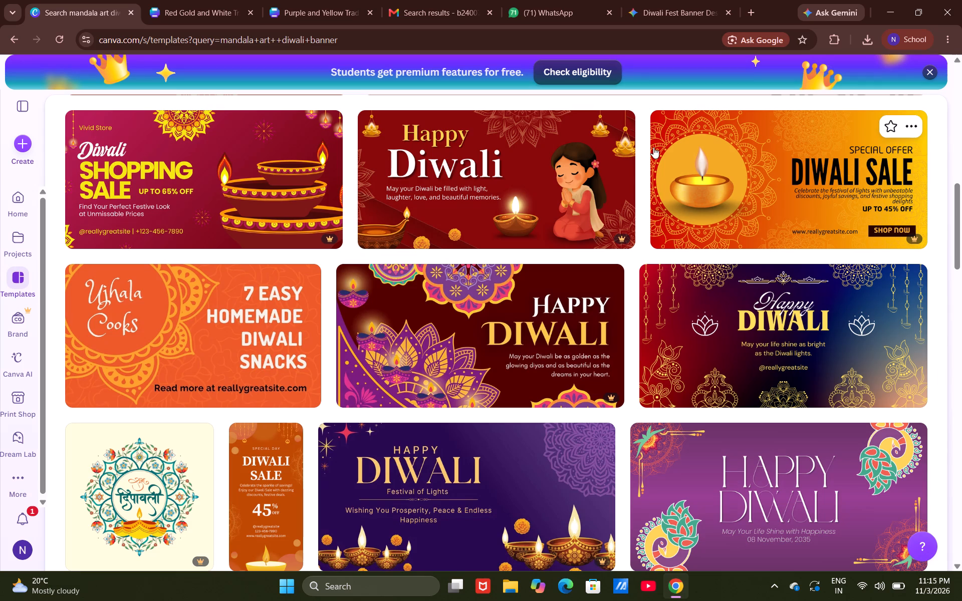
{"action": "scroll", "coordinate": [422, 443], "scroll_direction": "down", "scroll_amount": 6}
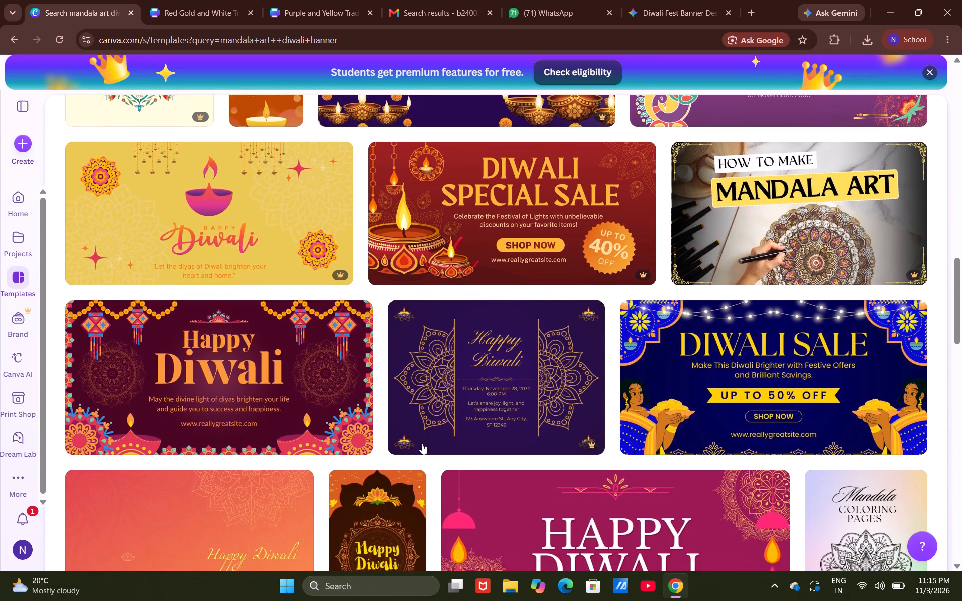
{"action": "scroll", "coordinate": [422, 443], "scroll_direction": "down", "scroll_amount": 2}
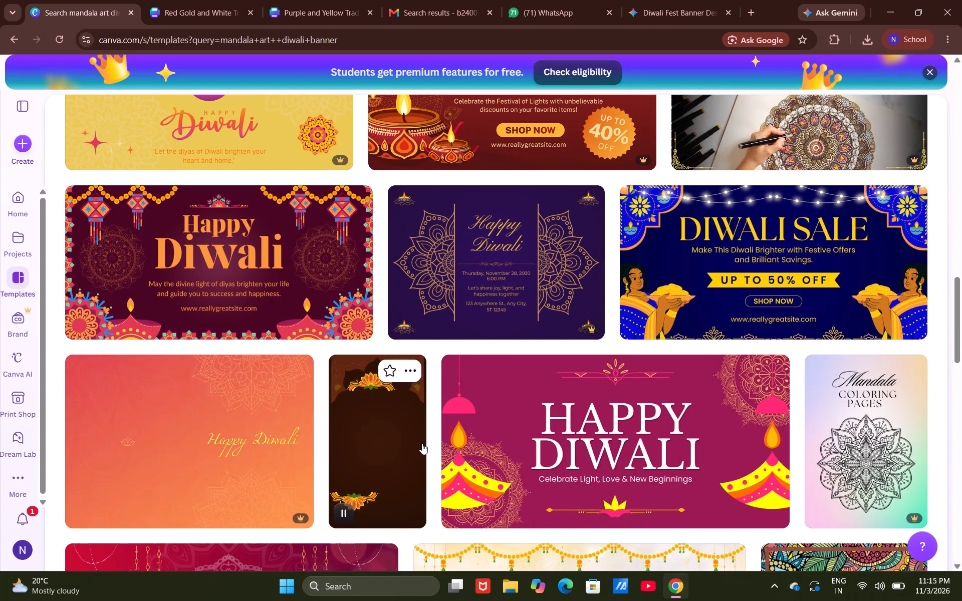
{"action": "left_click", "coordinate": [286, 267]}
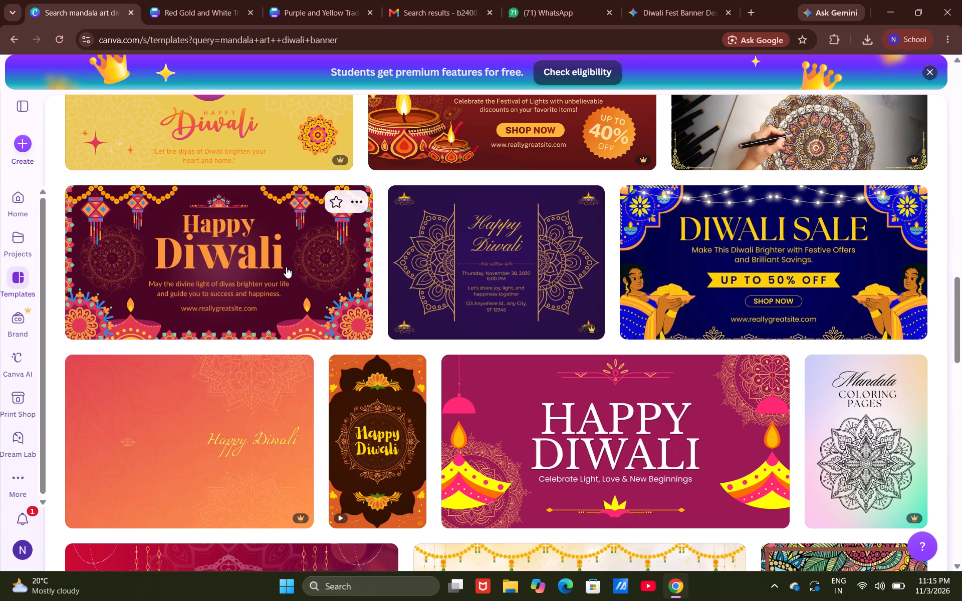
{"action": "left_click", "coordinate": [702, 216]}
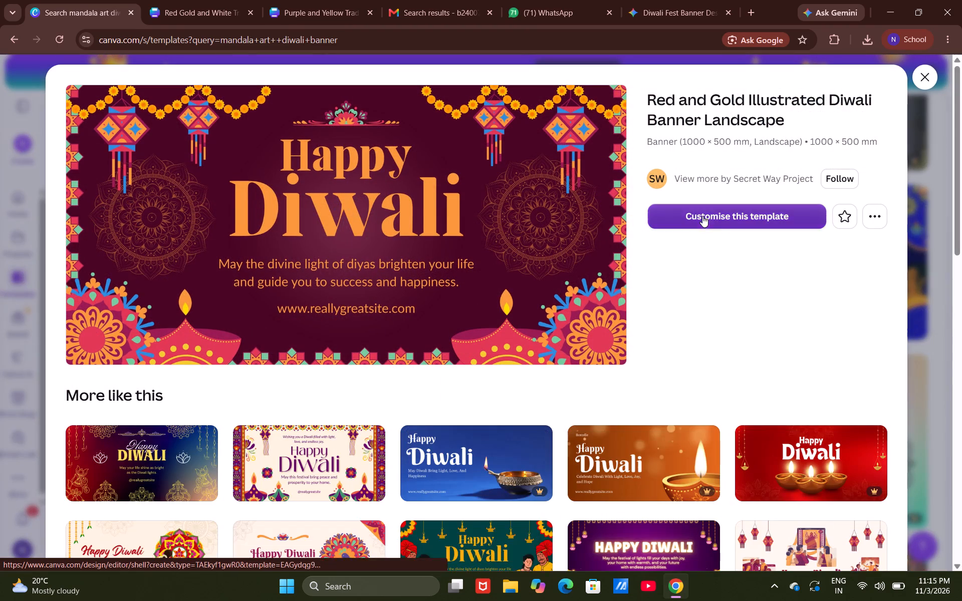
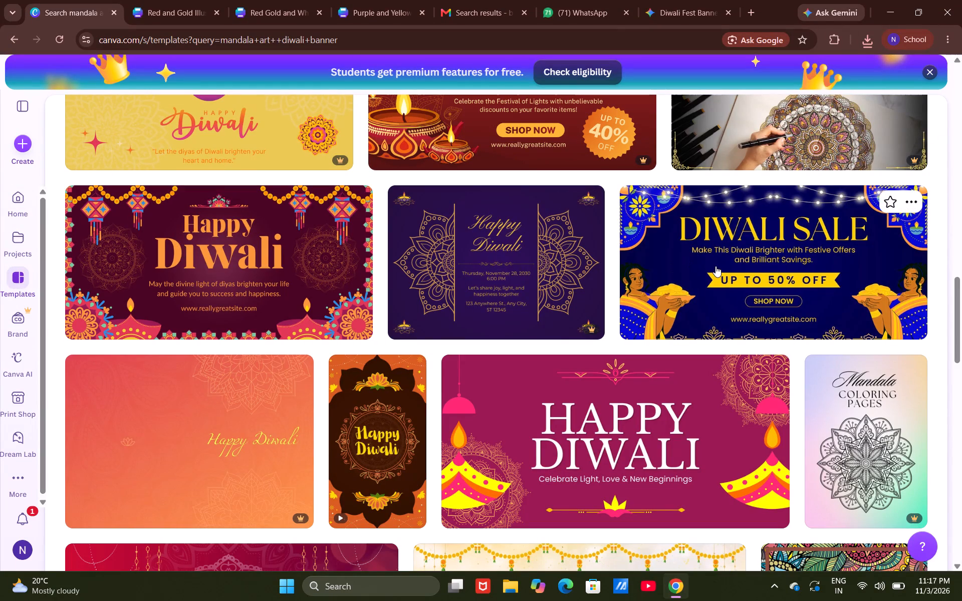
Open the "Red and Gold Illustrated Diwali Banner Landscape" template for customising.
{"action": "left_click", "coordinate": [197, 255]}
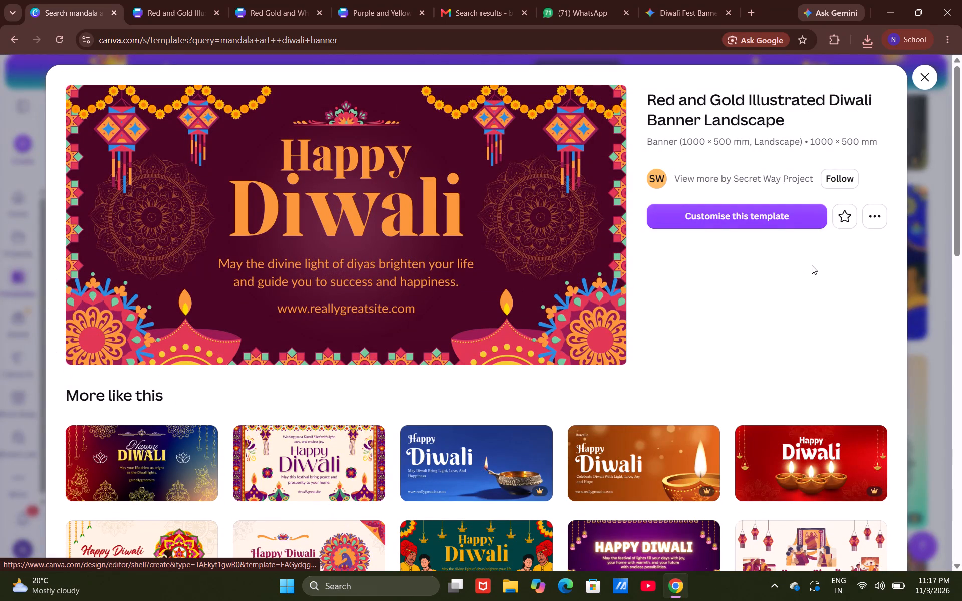
{"action": "left_click", "coordinate": [718, 218]}
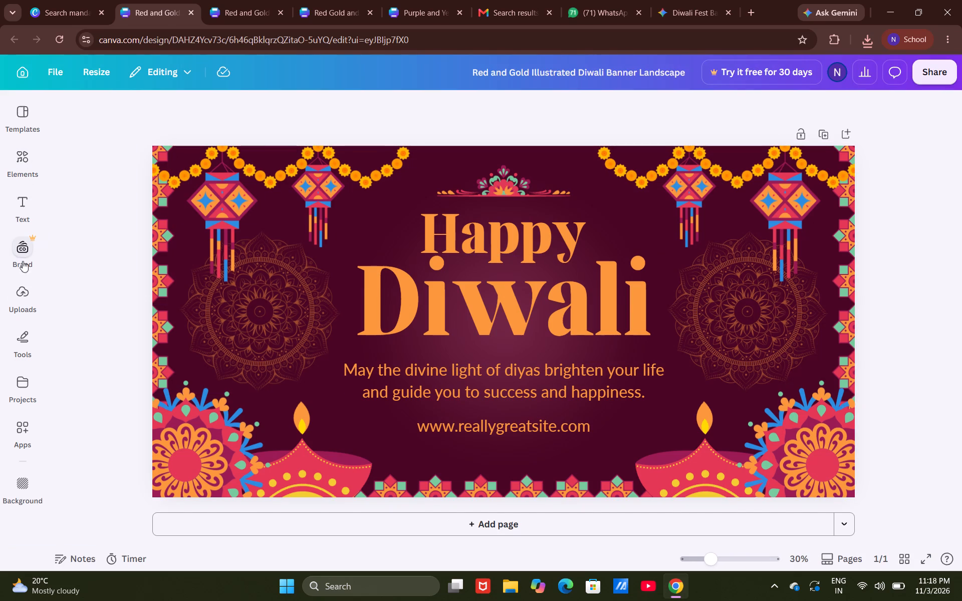
Upload the image "Gemini_Generated_Image_f5kjczf5kjczf5kj" from the Downloads folder to the design's uploads.
{"action": "left_click", "coordinate": [28, 291]}
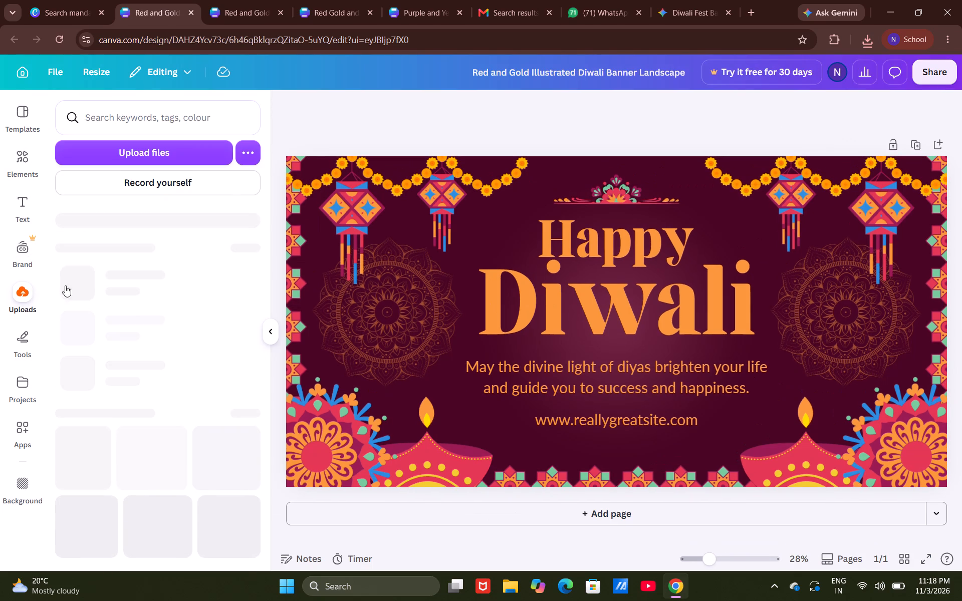
{"action": "left_click", "coordinate": [157, 149]}
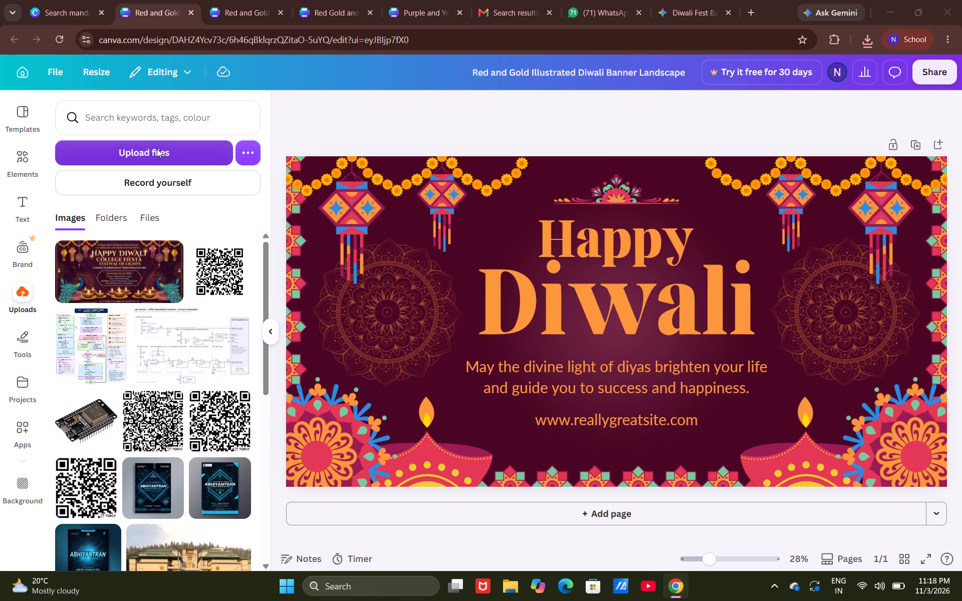
{"action": "left_click", "coordinate": [674, 289]}
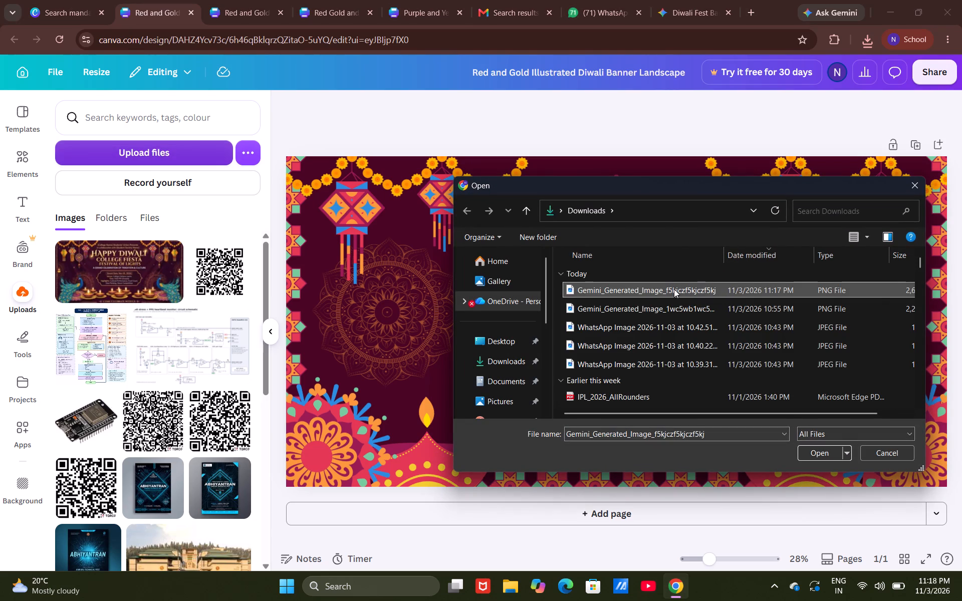
{"action": "key", "text": "Return"}
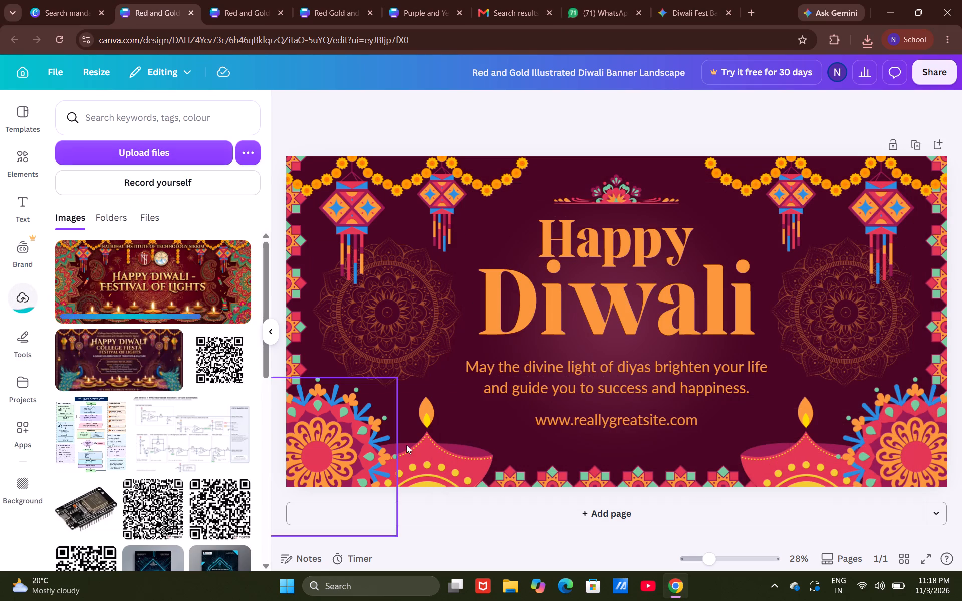
Clear the template page by deleting its maroon background and all text and decorative elements.
{"action": "left_click", "coordinate": [681, 166]}
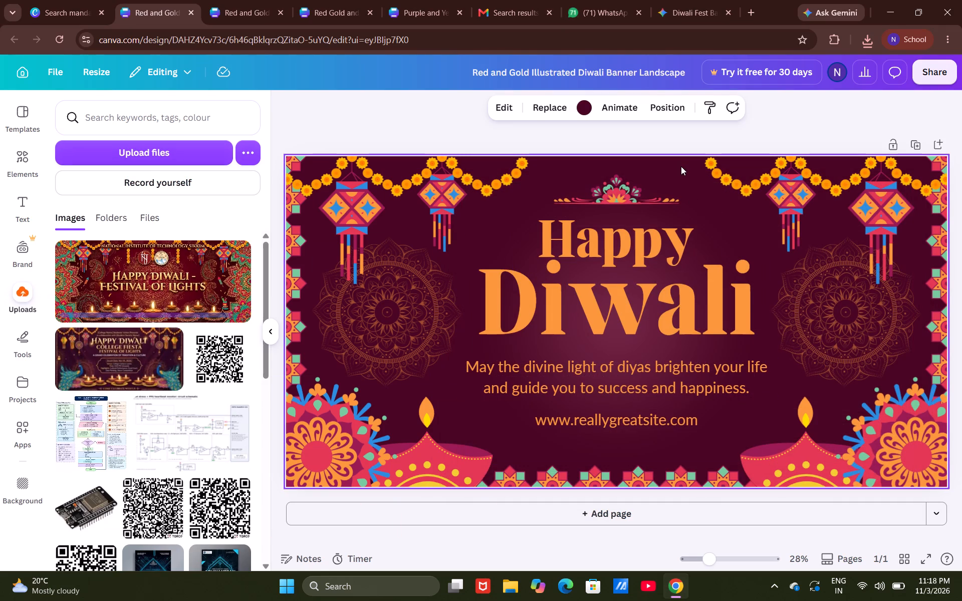
{"action": "key", "text": "BackSpace"}
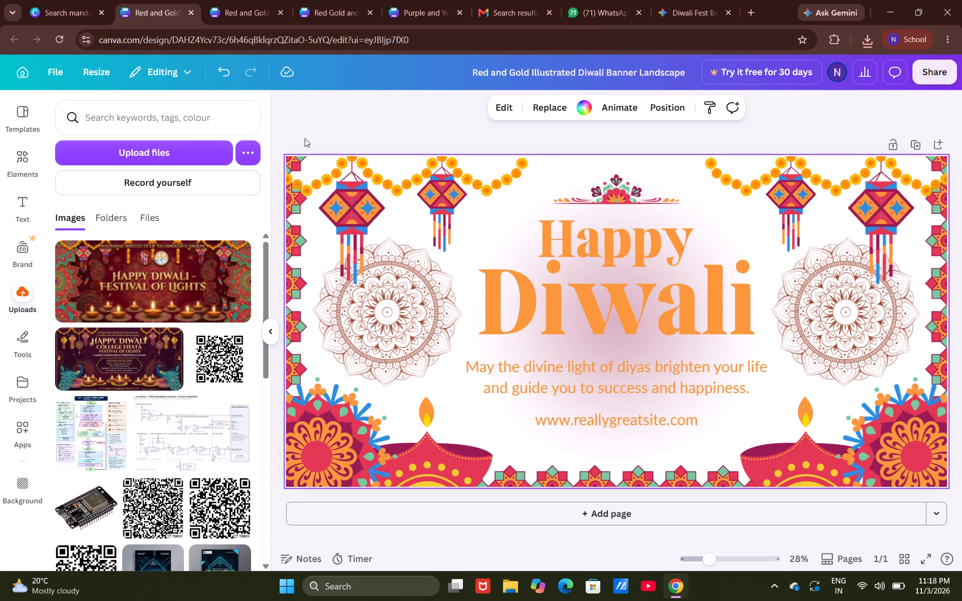
{"action": "left_click_drag", "start_coordinate": [287, 143], "coordinate": [801, 409]}
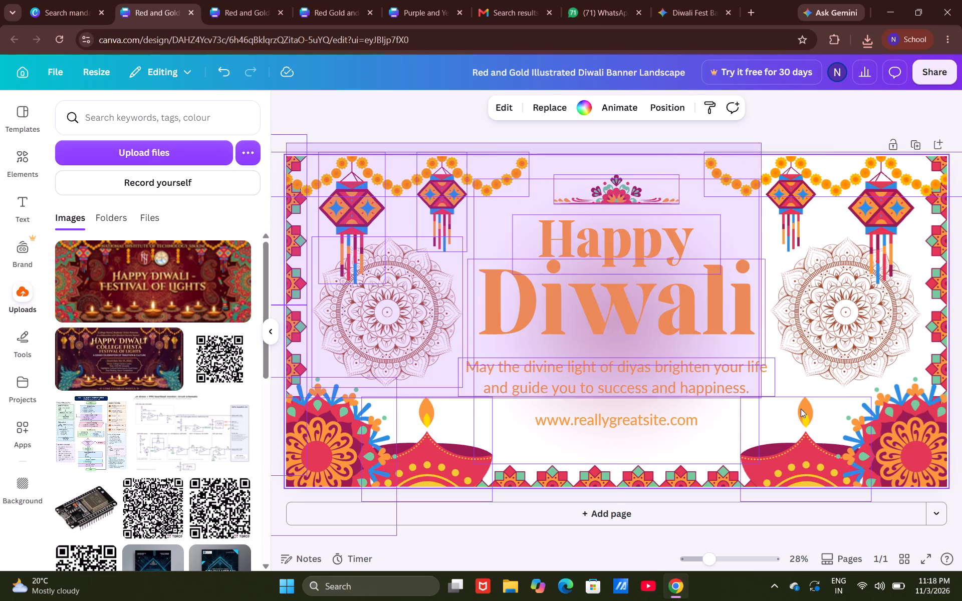
{"action": "left_click_drag", "start_coordinate": [801, 409], "coordinate": [936, 481]}
{"action": "key", "text": "BackSpace"}
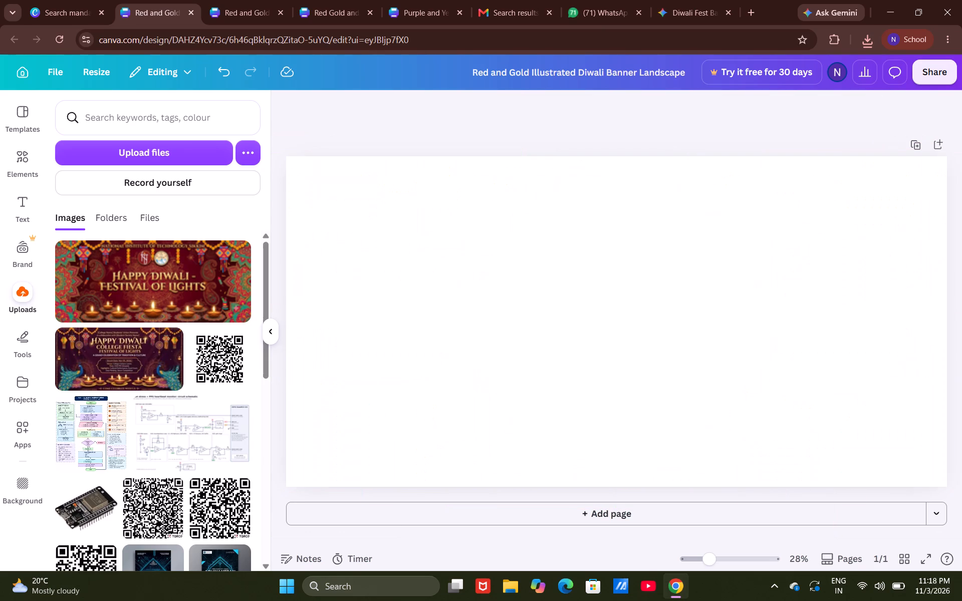
Place the uploaded "Happy Diwali - Festival of Lights" image on the blank page and enlarge it to nearly the page width.
{"action": "left_click", "coordinate": [159, 281]}
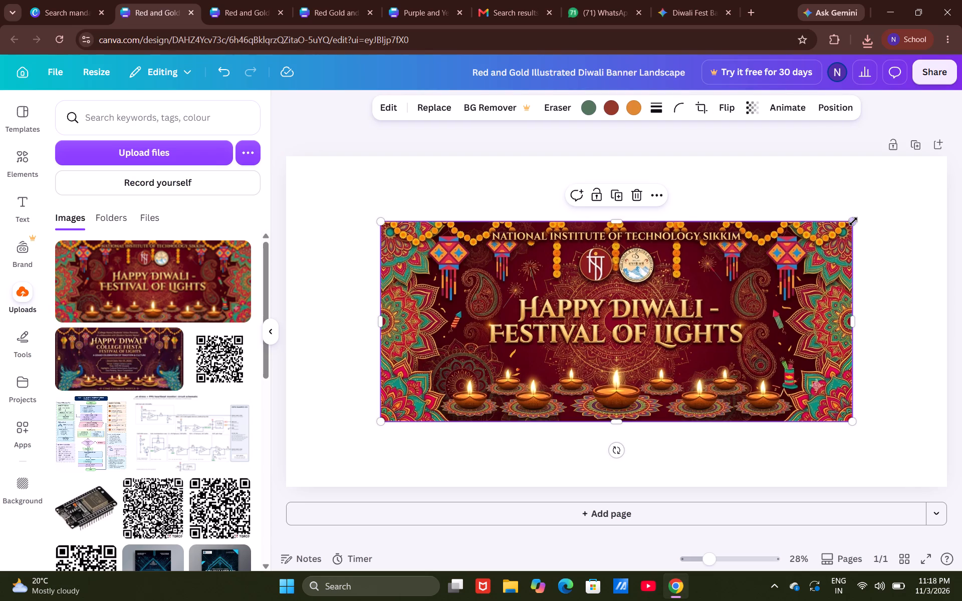
{"action": "left_click_drag", "start_coordinate": [850, 222], "coordinate": [934, 167]}
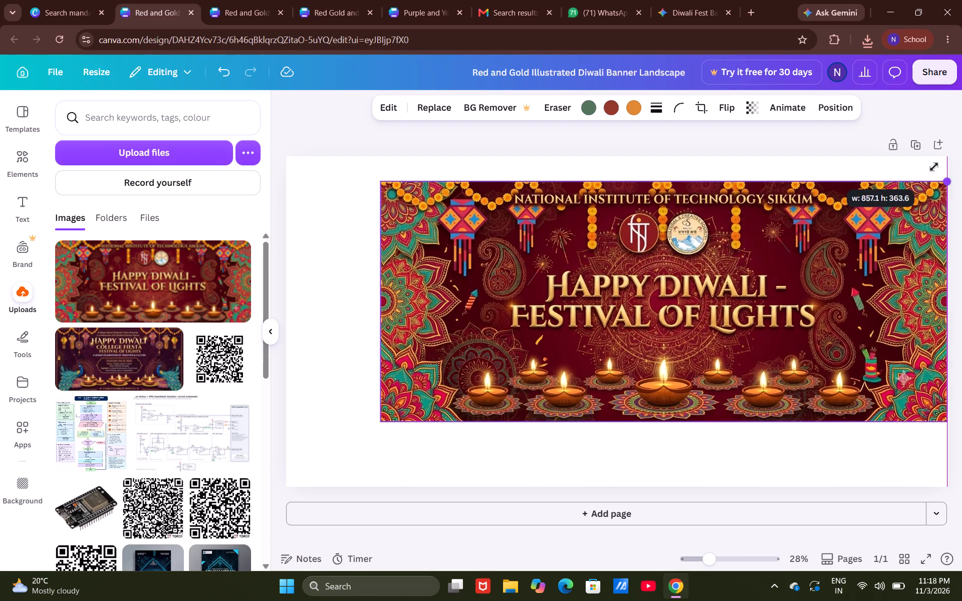
{"action": "left_click_drag", "start_coordinate": [934, 167], "coordinate": [933, 170]}
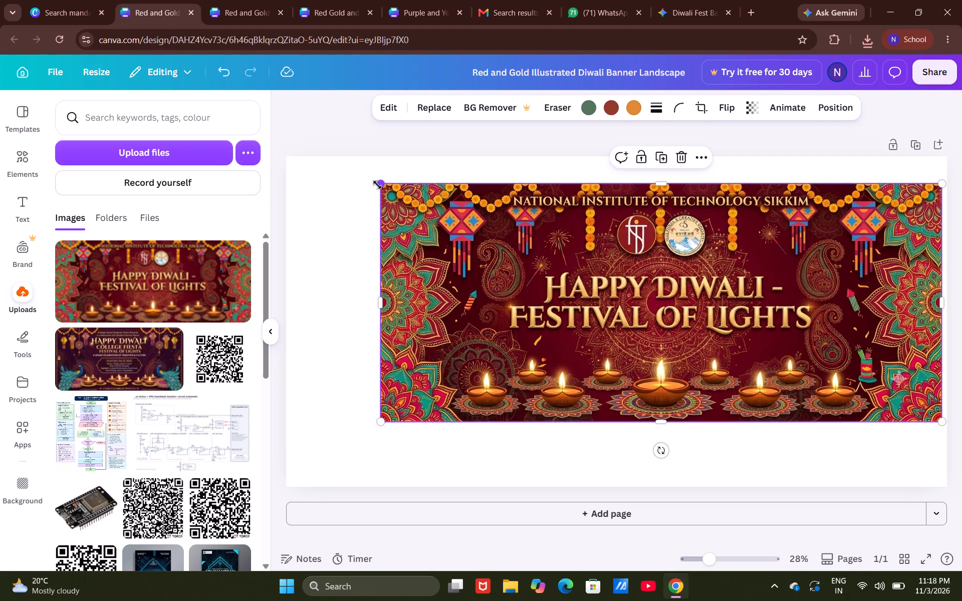
{"action": "left_click_drag", "start_coordinate": [377, 185], "coordinate": [299, 169]}
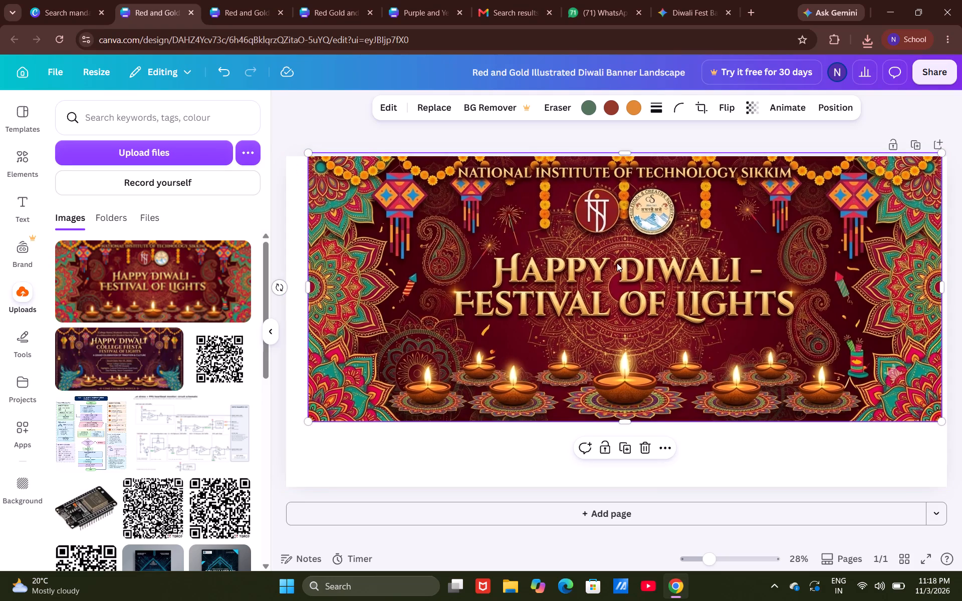
{"action": "right_click_drag", "start_coordinate": [617, 263], "coordinate": [577, 291]}
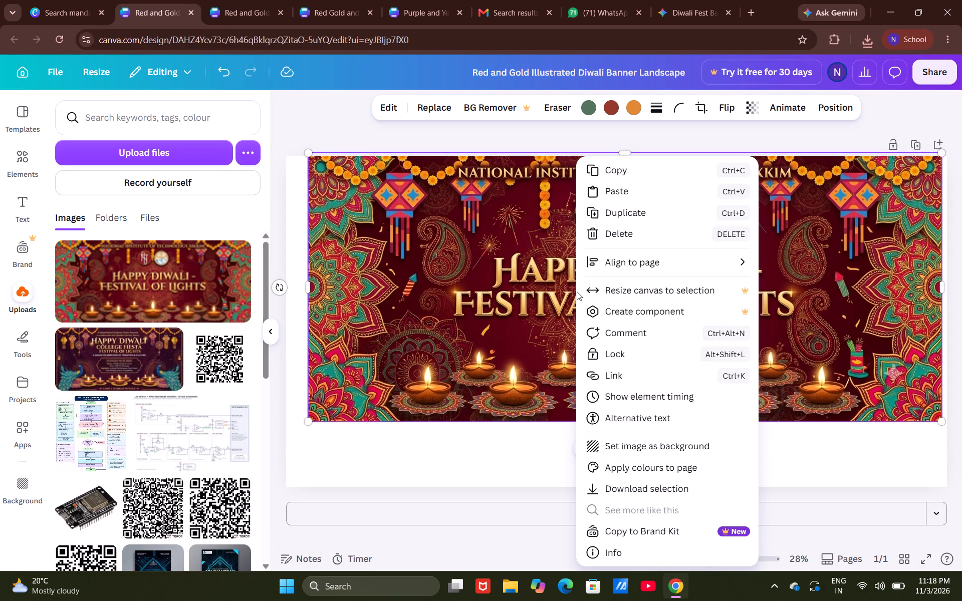
{"action": "left_click", "coordinate": [510, 136]}
{"action": "left_click", "coordinate": [510, 136]}
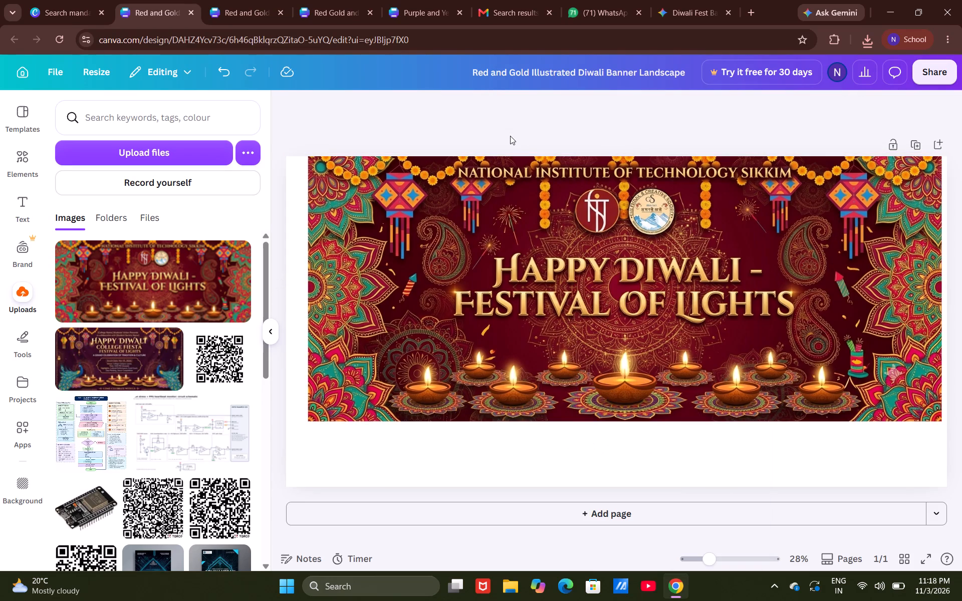
Align the banner image with the page's top-left corner and enlarge it proportionally to the full 1,000 mm page width.
{"action": "left_click_drag", "start_coordinate": [562, 287], "coordinate": [554, 289]}
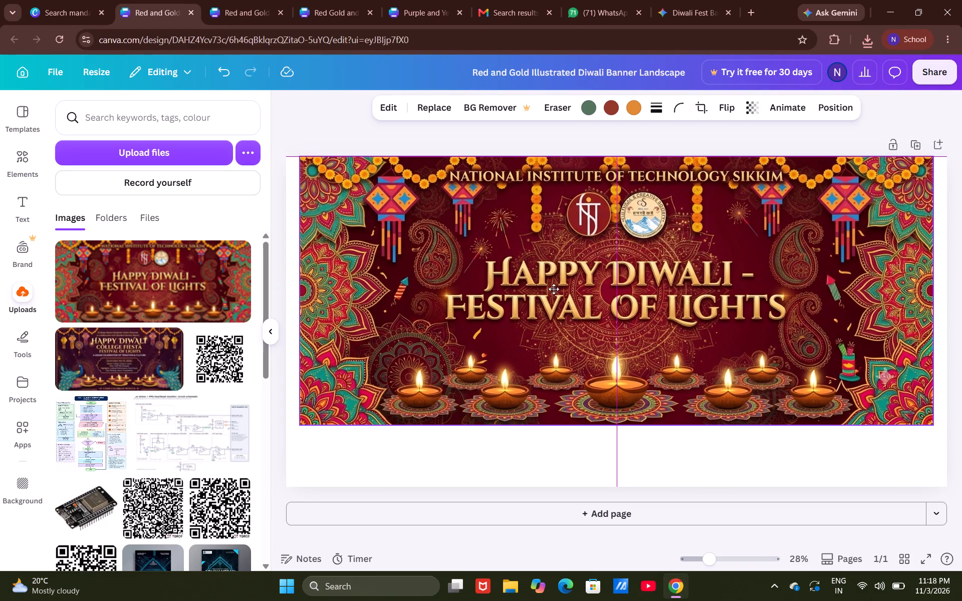
{"action": "left_click_drag", "start_coordinate": [554, 289], "coordinate": [542, 294]}
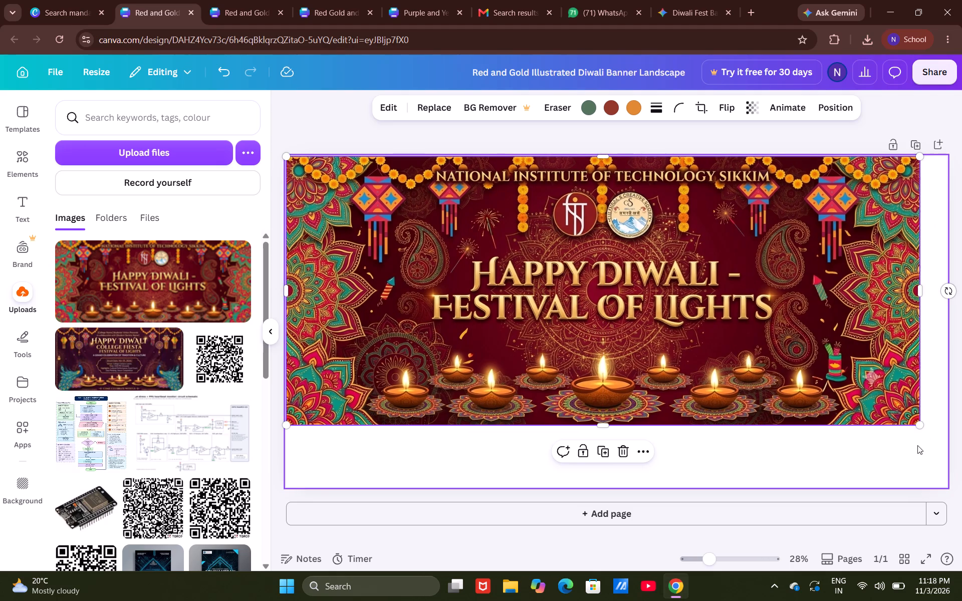
{"action": "right_click_drag", "start_coordinate": [922, 423], "coordinate": [945, 471]}
{"action": "right_click_drag", "start_coordinate": [945, 471], "coordinate": [950, 481]}
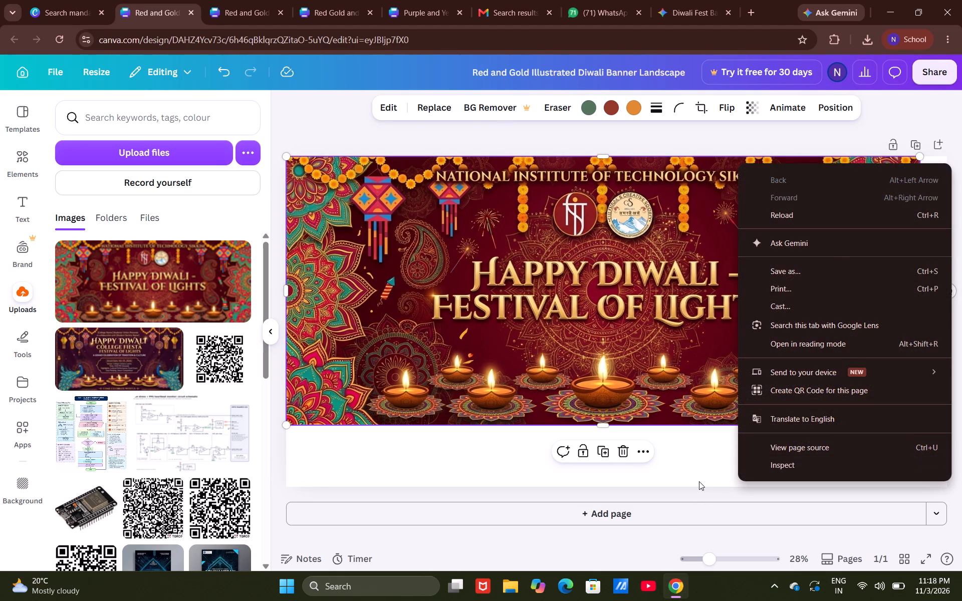
{"action": "left_click", "coordinate": [699, 481]}
{"action": "left_click", "coordinate": [819, 381]}
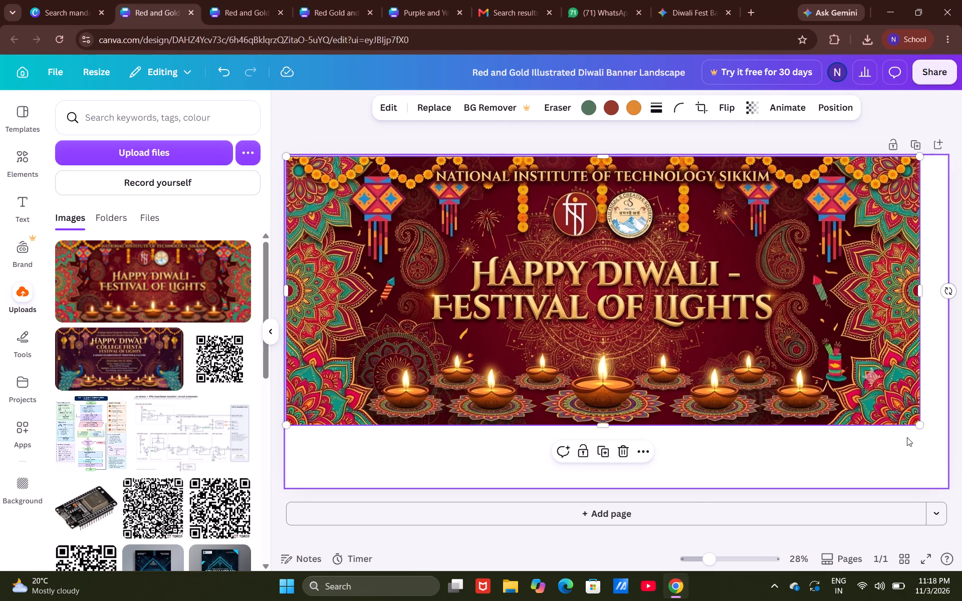
{"action": "right_click_drag", "start_coordinate": [922, 422], "coordinate": [948, 439]}
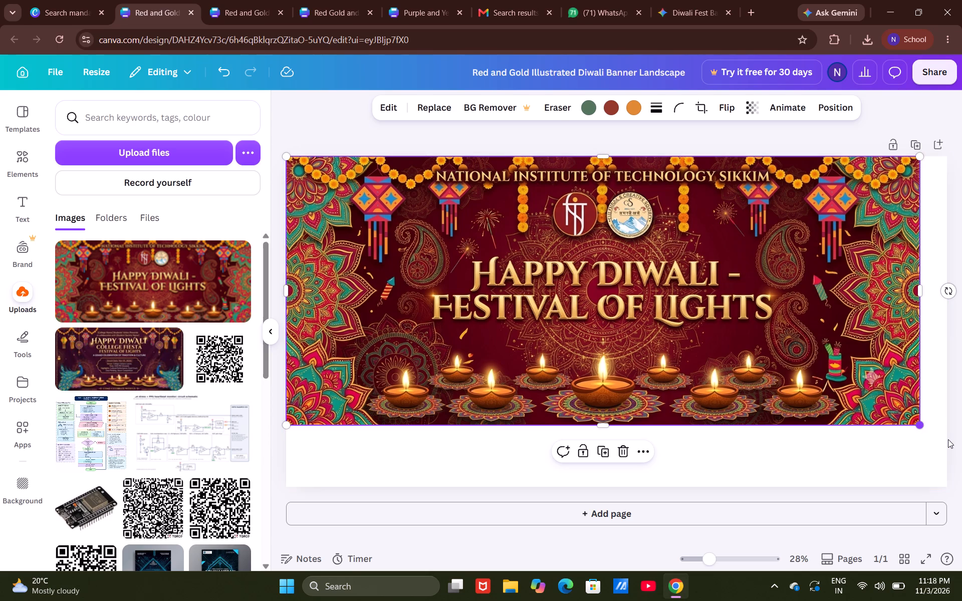
{"action": "right_click_drag", "start_coordinate": [948, 439], "coordinate": [948, 440]}
{"action": "left_click", "coordinate": [775, 480]}
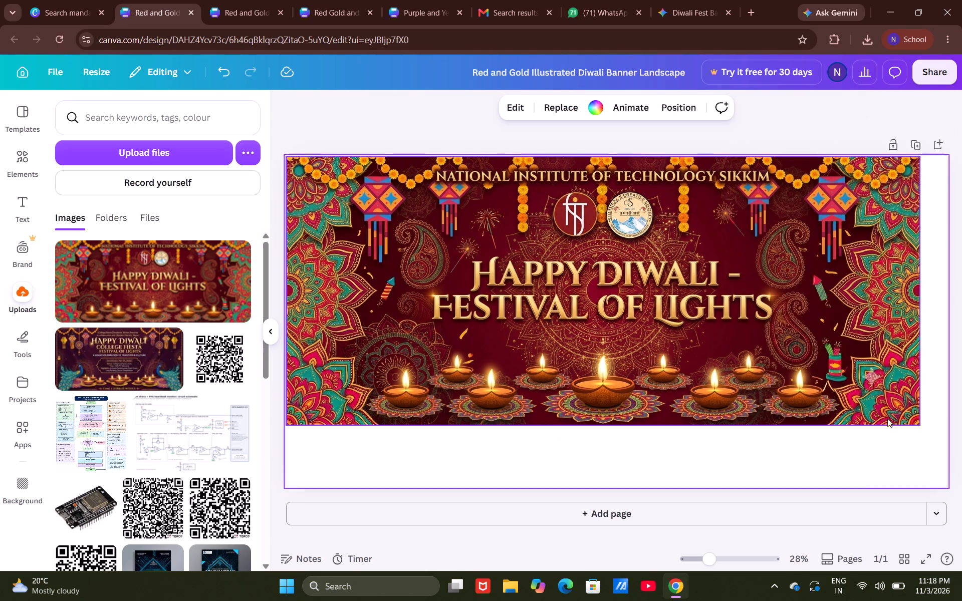
{"action": "left_click", "coordinate": [868, 376]}
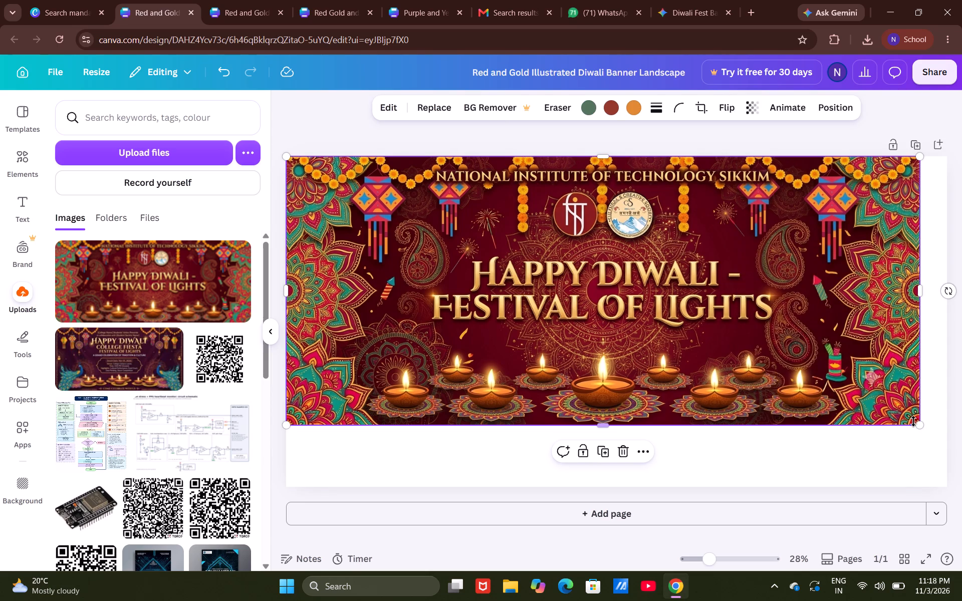
{"action": "left_click_drag", "start_coordinate": [917, 424], "coordinate": [930, 431]}
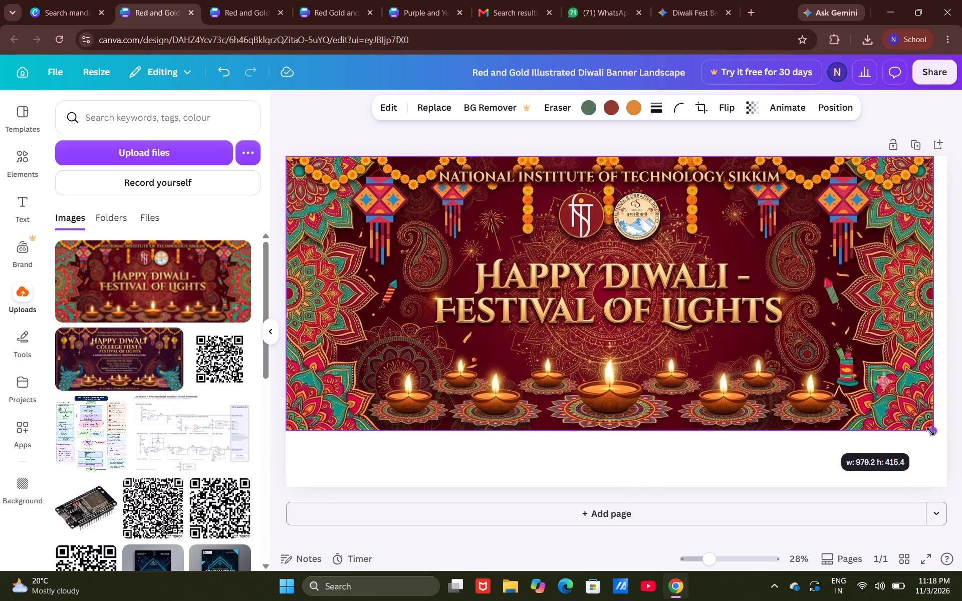
{"action": "left_click_drag", "start_coordinate": [930, 431], "coordinate": [942, 439]}
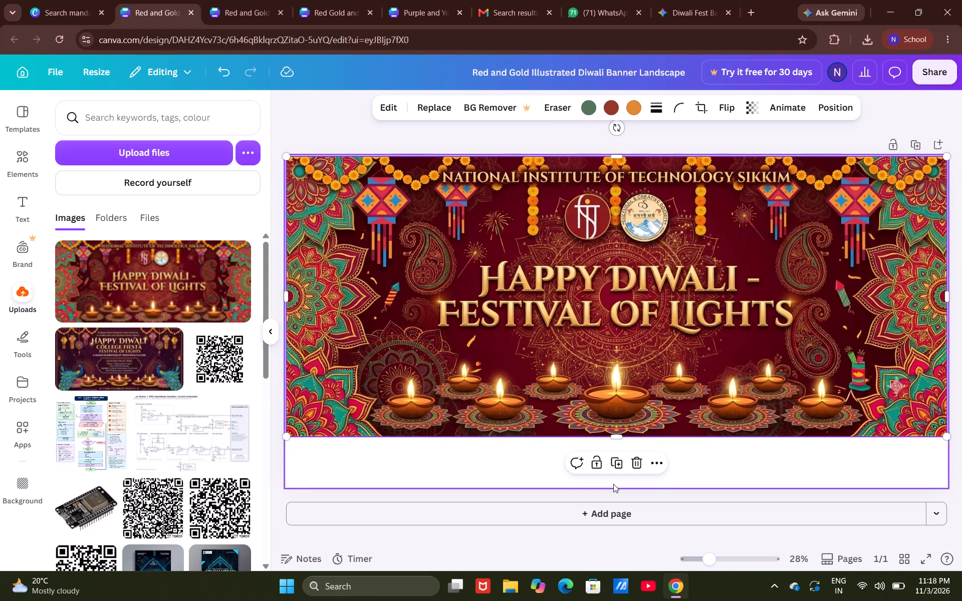
Try extending the banner image's bottom edge to the full 500 mm page height, and pull it back up to trim the image slightly.
{"action": "right_click_drag", "start_coordinate": [617, 436], "coordinate": [634, 466]}
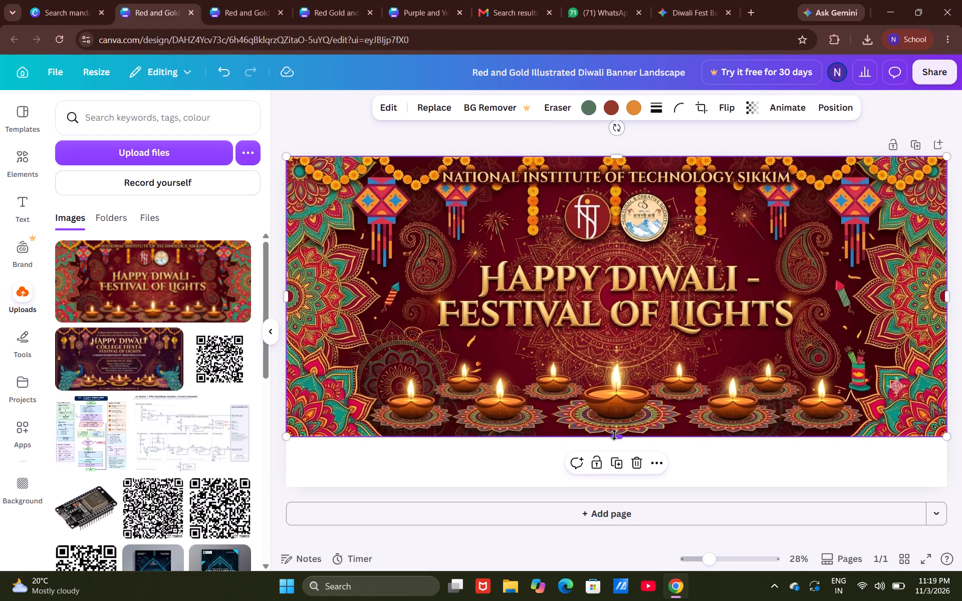
{"action": "left_click_drag", "start_coordinate": [616, 436], "coordinate": [621, 464]}
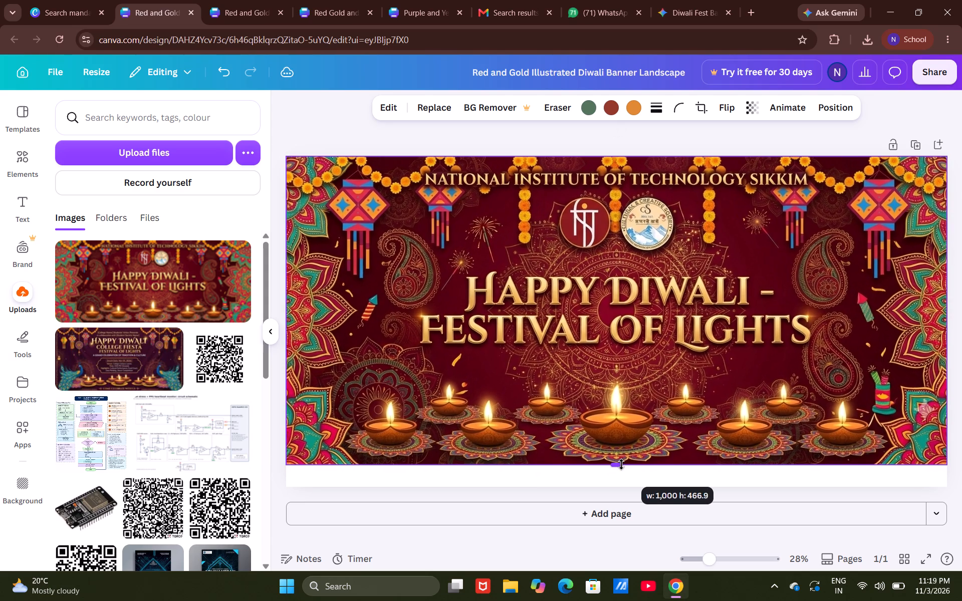
{"action": "left_click_drag", "start_coordinate": [621, 464], "coordinate": [628, 483]}
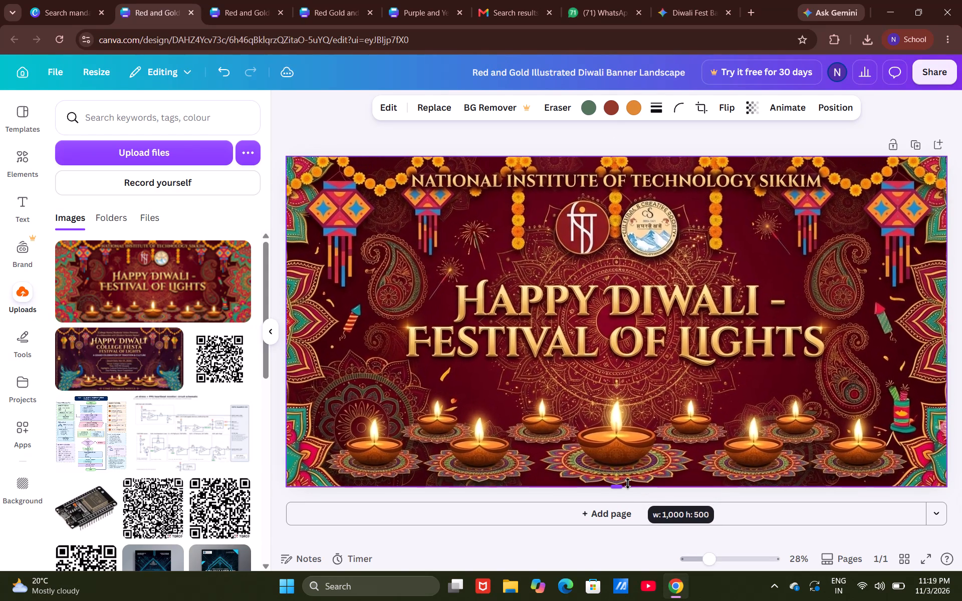
{"action": "left_click_drag", "start_coordinate": [628, 483], "coordinate": [626, 455]}
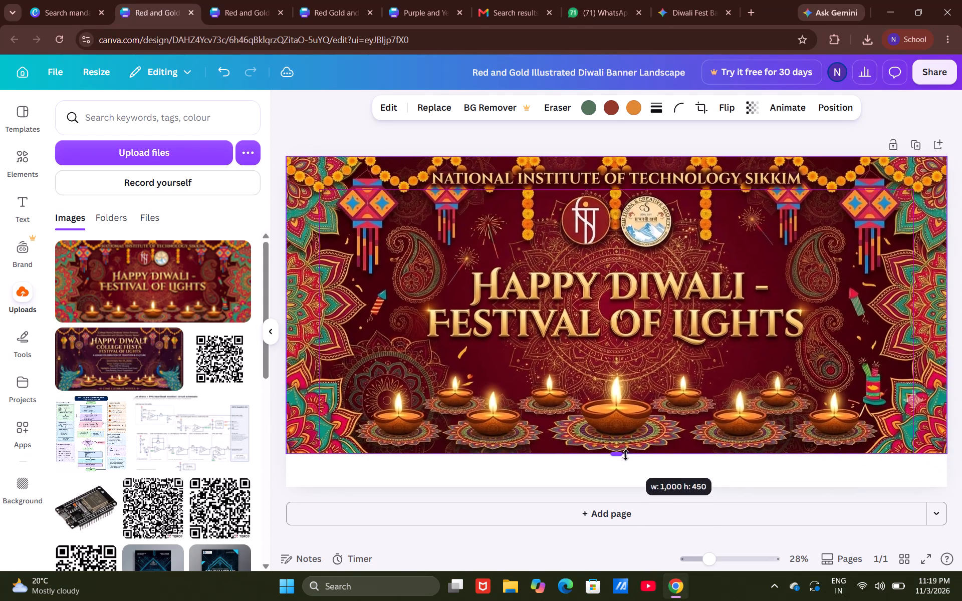
{"action": "left_click_drag", "start_coordinate": [626, 455], "coordinate": [628, 445]}
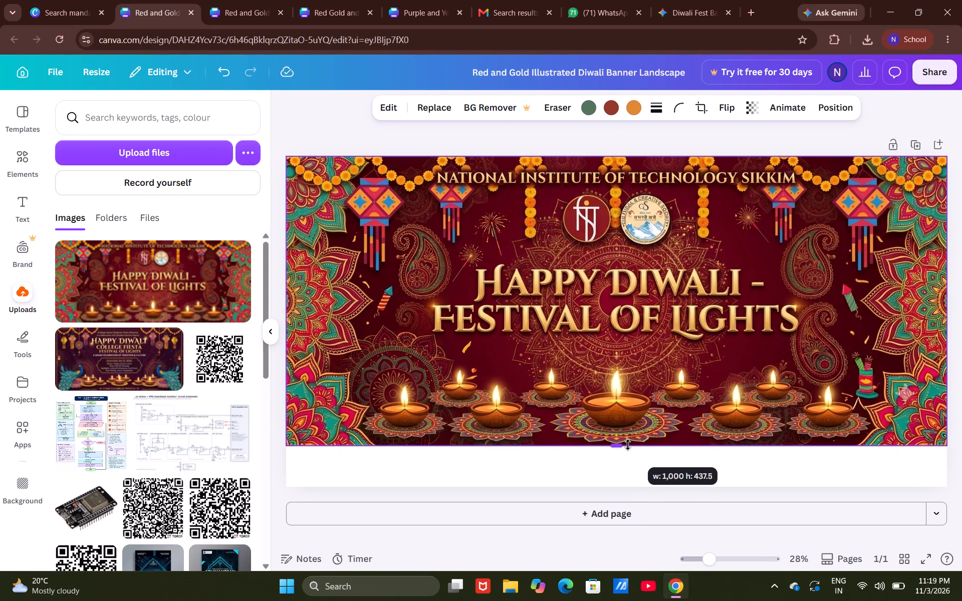
{"action": "left_click_drag", "start_coordinate": [628, 445], "coordinate": [629, 439]}
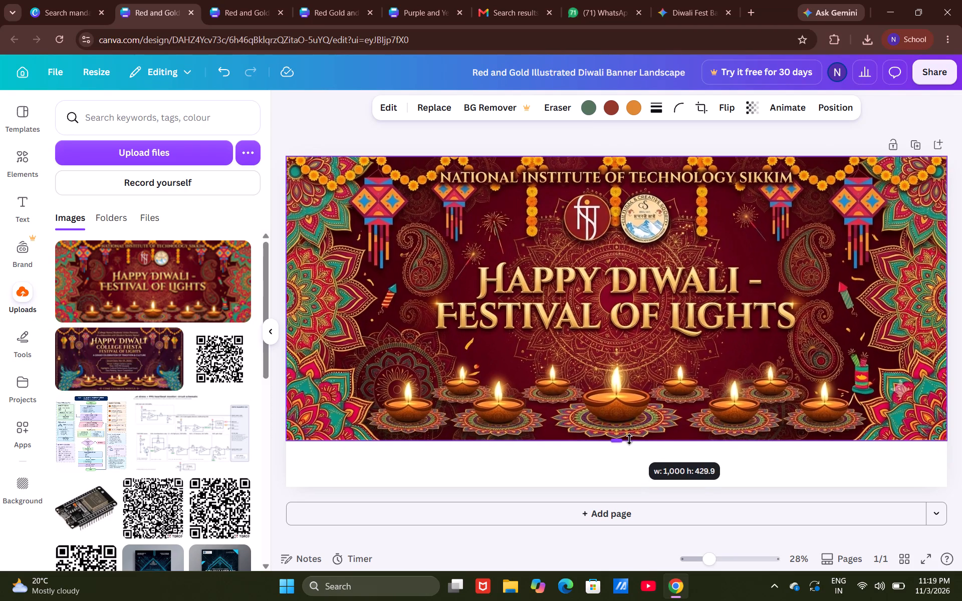
{"action": "left_click_drag", "start_coordinate": [629, 439], "coordinate": [630, 442]}
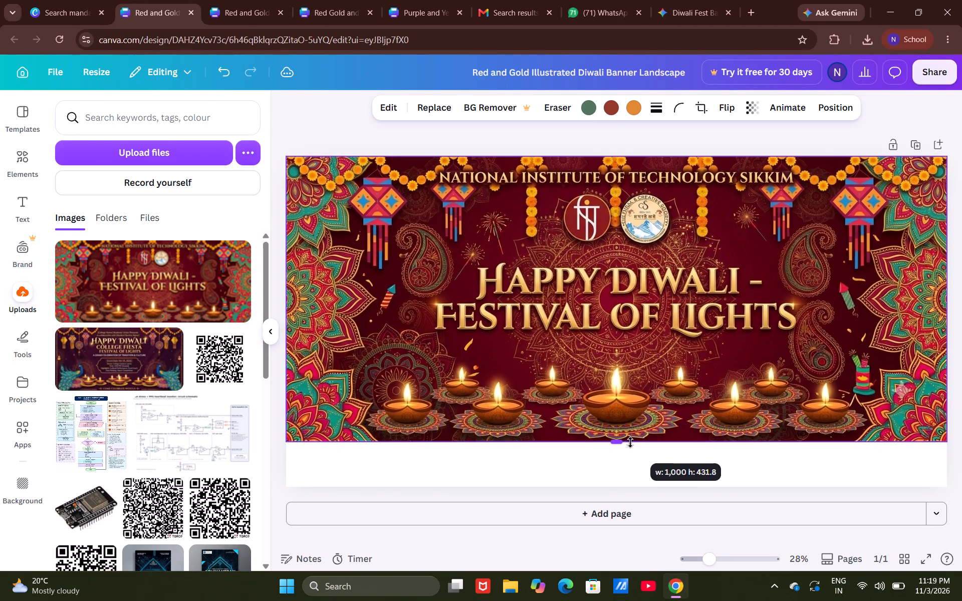
{"action": "left_click_drag", "start_coordinate": [630, 442], "coordinate": [629, 431]}
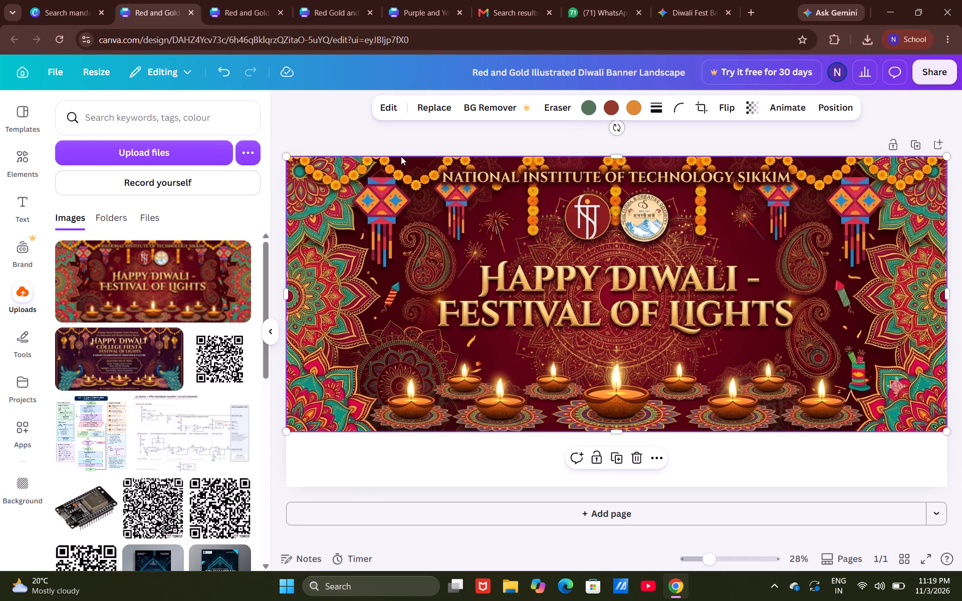
Split the Happy Diwali banner image into separate editable elements with Magic Layers.
{"action": "left_click", "coordinate": [392, 109]}
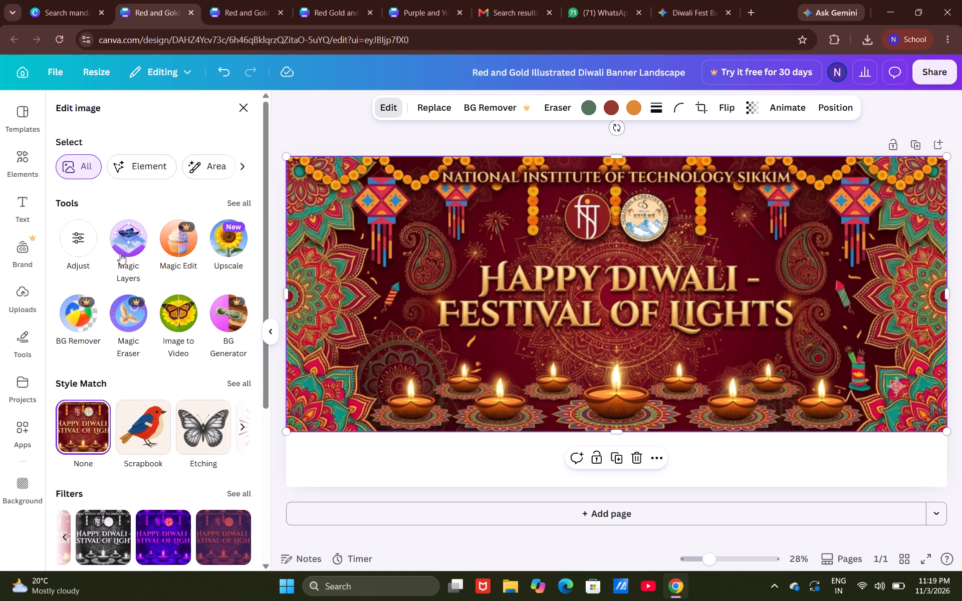
{"action": "left_click", "coordinate": [122, 249]}
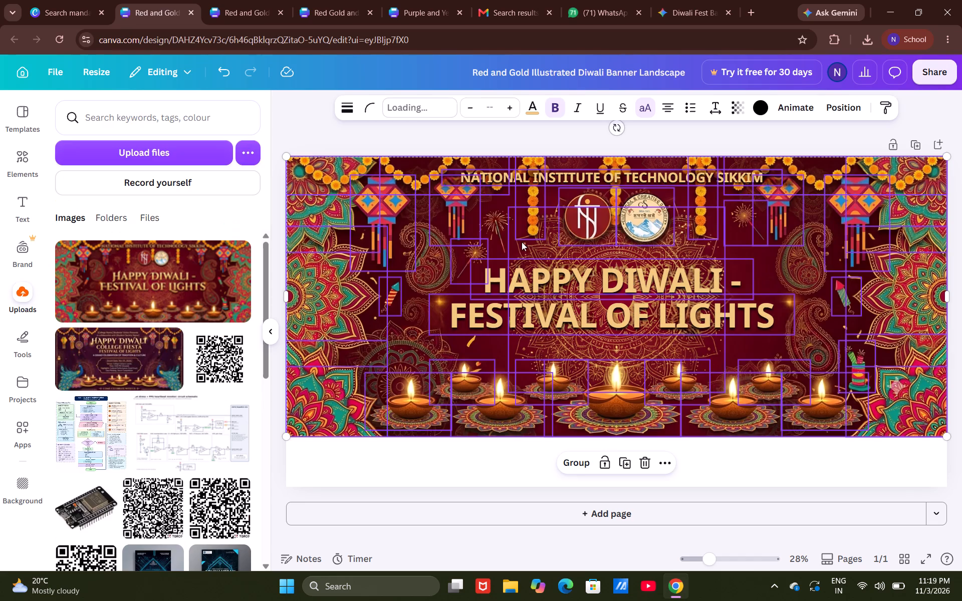
{"action": "left_click", "coordinate": [773, 492]}
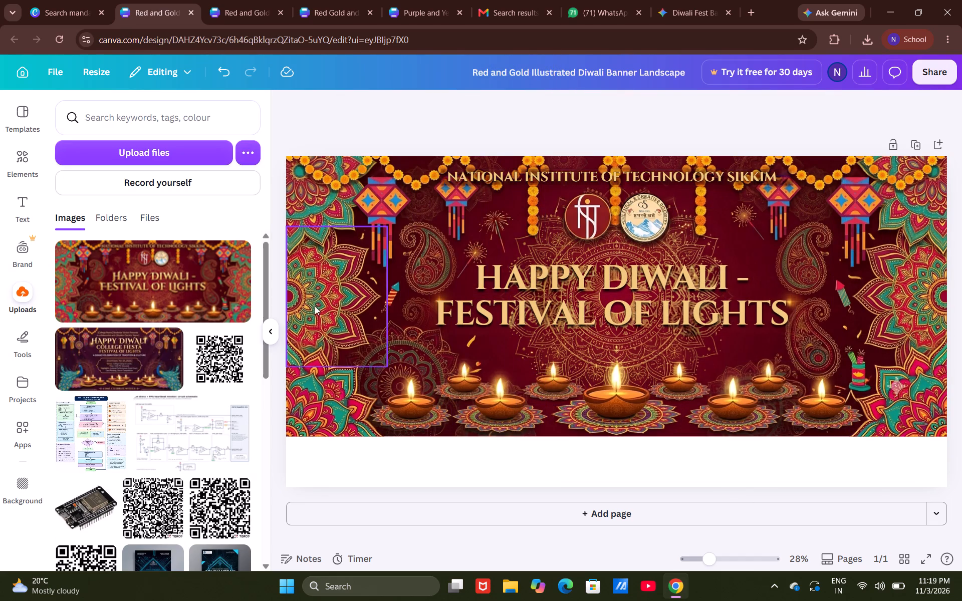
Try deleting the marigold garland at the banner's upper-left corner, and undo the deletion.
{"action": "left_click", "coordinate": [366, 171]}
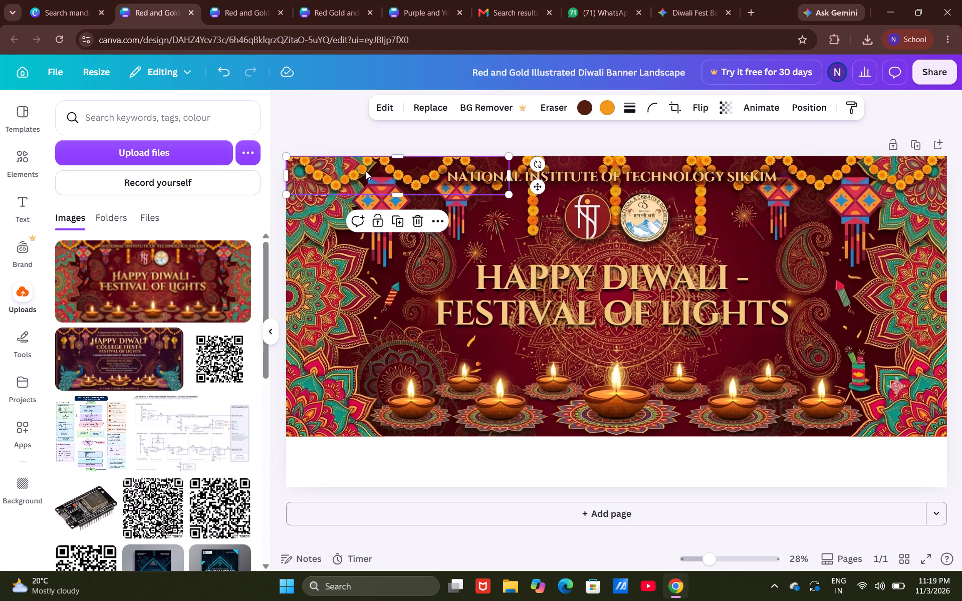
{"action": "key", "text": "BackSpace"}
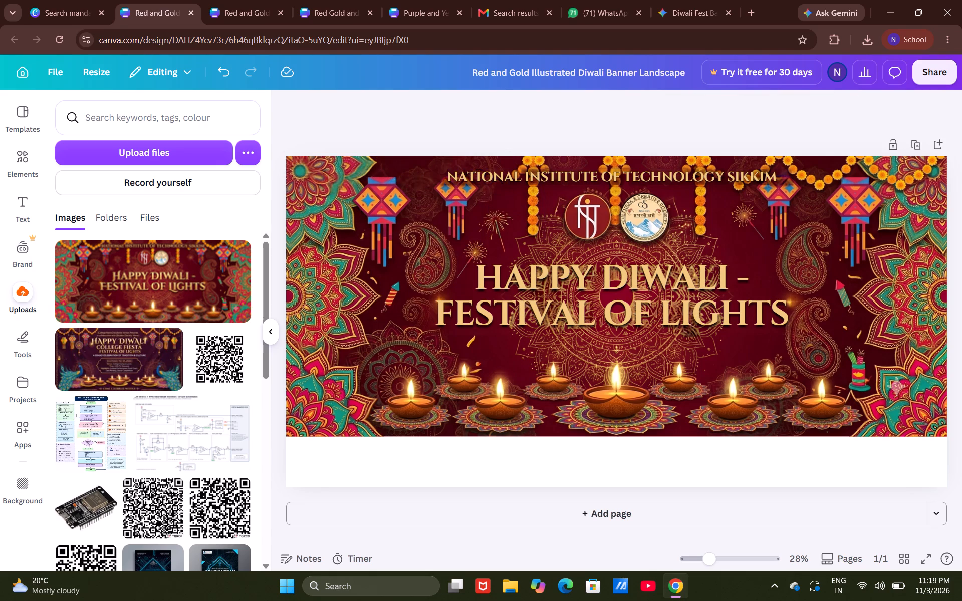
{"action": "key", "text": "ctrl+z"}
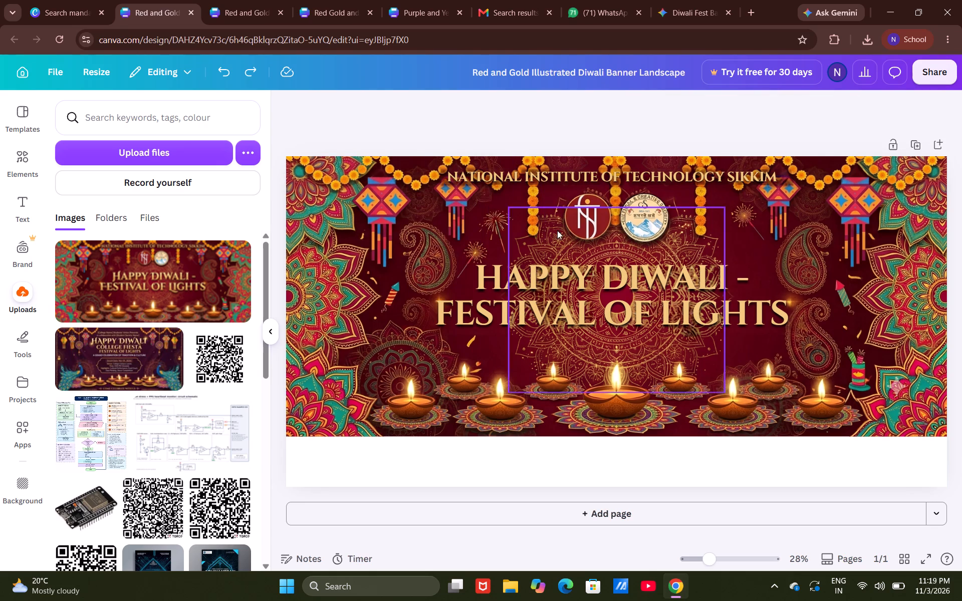
Move the round red institute logo from the banner's centre to its top-left corner.
{"action": "right_click_drag", "start_coordinate": [586, 223], "coordinate": [458, 188]}
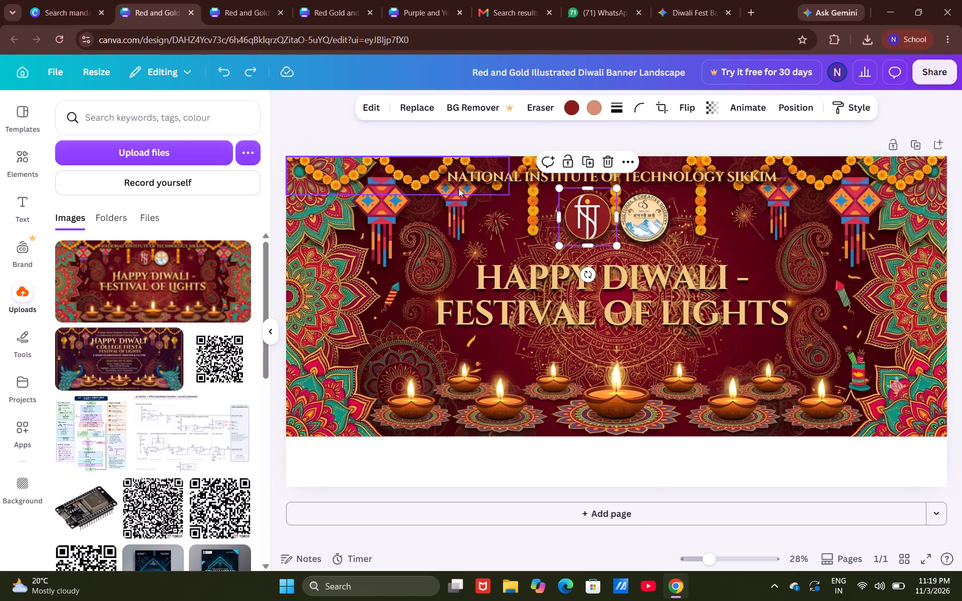
{"action": "left_click", "coordinate": [786, 131]}
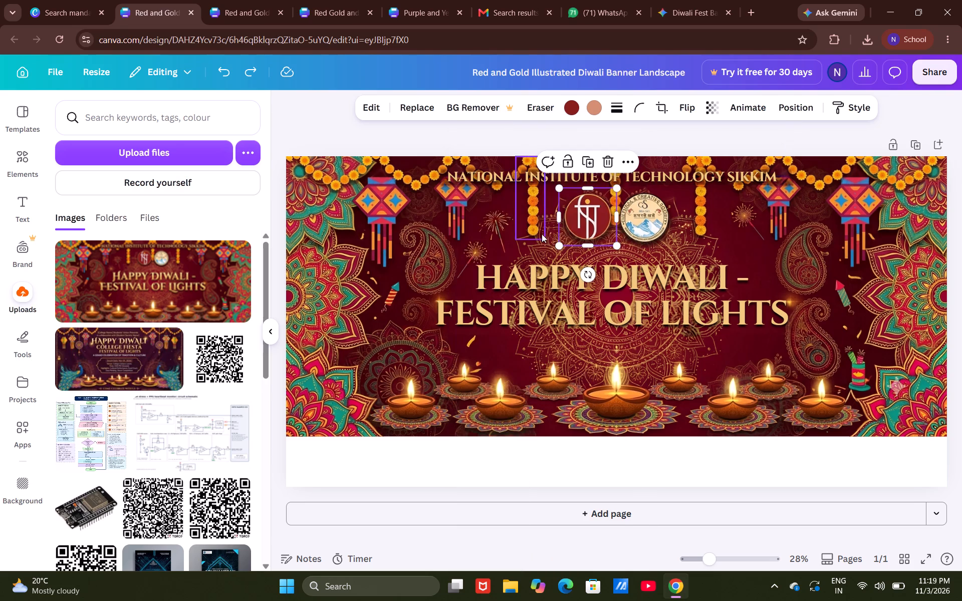
{"action": "left_click_drag", "start_coordinate": [578, 213], "coordinate": [474, 199]}
{"action": "scroll", "coordinate": [491, 200], "scroll_direction": "left", "scroll_amount": 1}
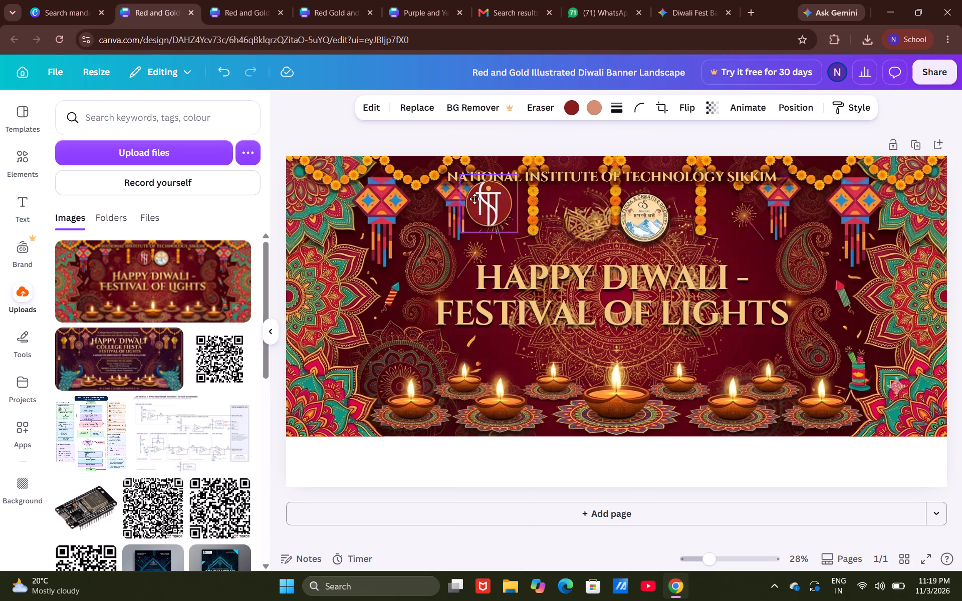
{"action": "scroll", "coordinate": [474, 199], "scroll_direction": "left", "scroll_amount": 1}
{"action": "left_click_drag", "start_coordinate": [474, 199], "coordinate": [392, 180]}
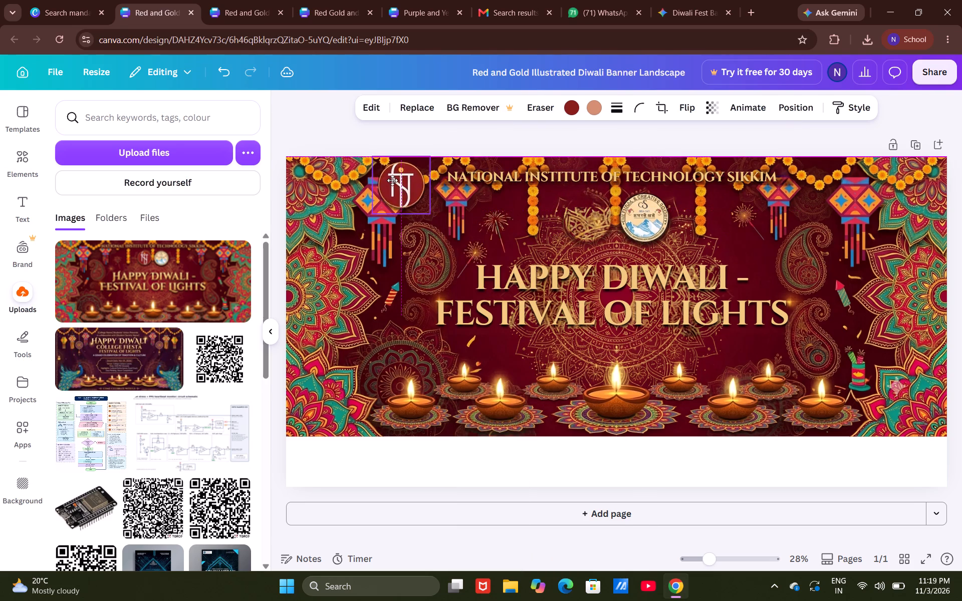
{"action": "left_click_drag", "start_coordinate": [392, 180], "coordinate": [315, 178]}
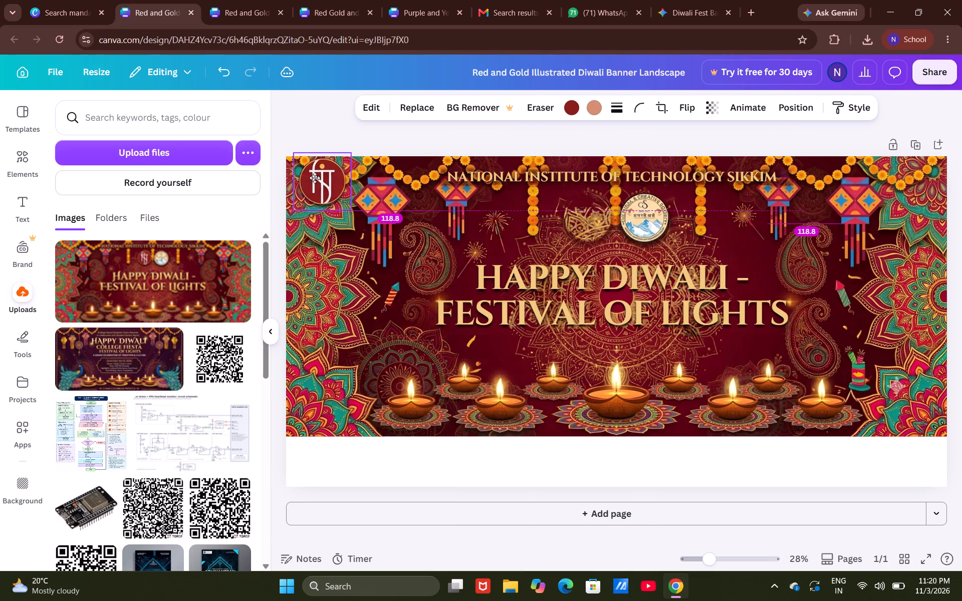
{"action": "left_click_drag", "start_coordinate": [315, 178], "coordinate": [310, 179]}
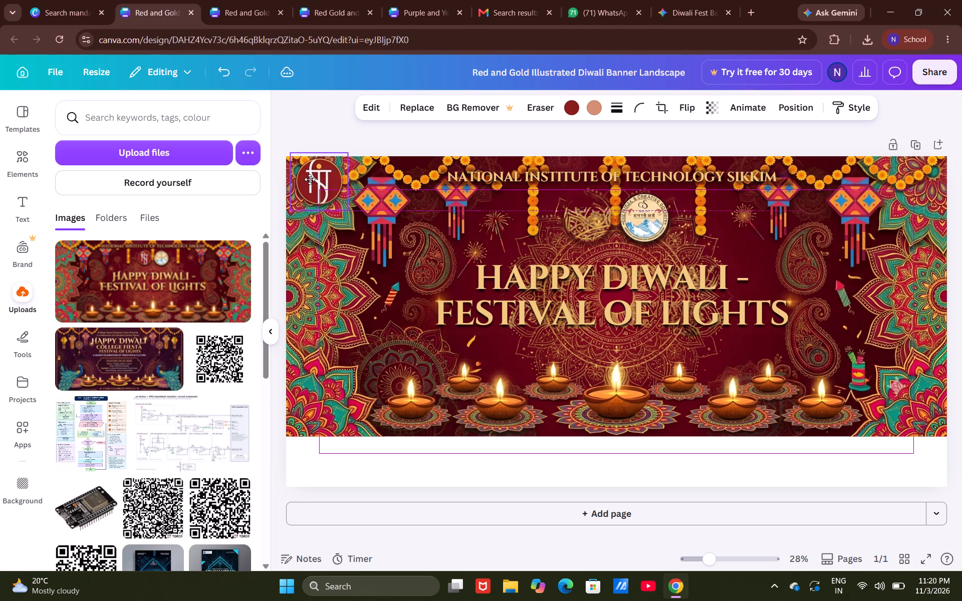
{"action": "left_click_drag", "start_coordinate": [310, 179], "coordinate": [311, 178]}
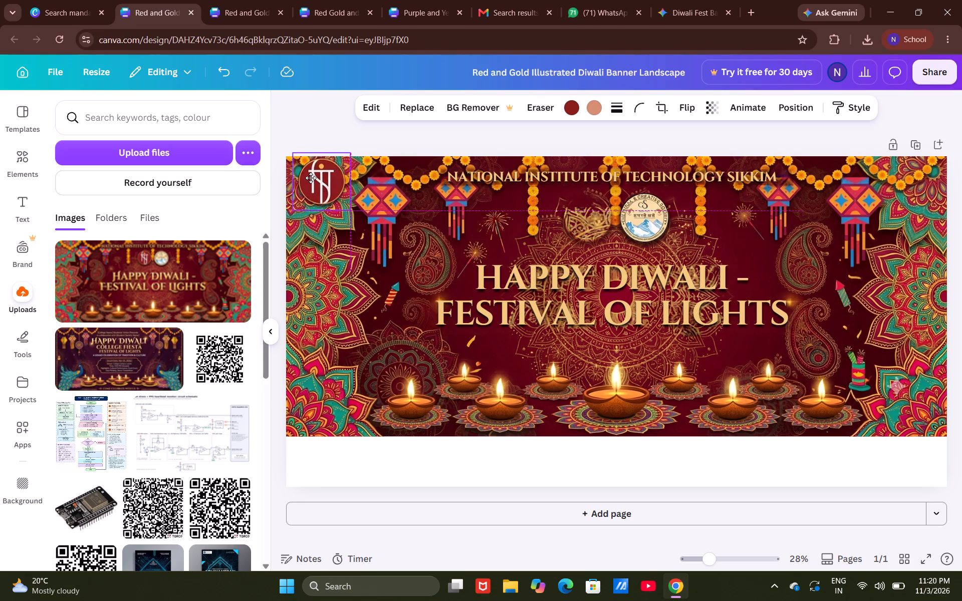
{"action": "left_click_drag", "start_coordinate": [311, 178], "coordinate": [312, 178]}
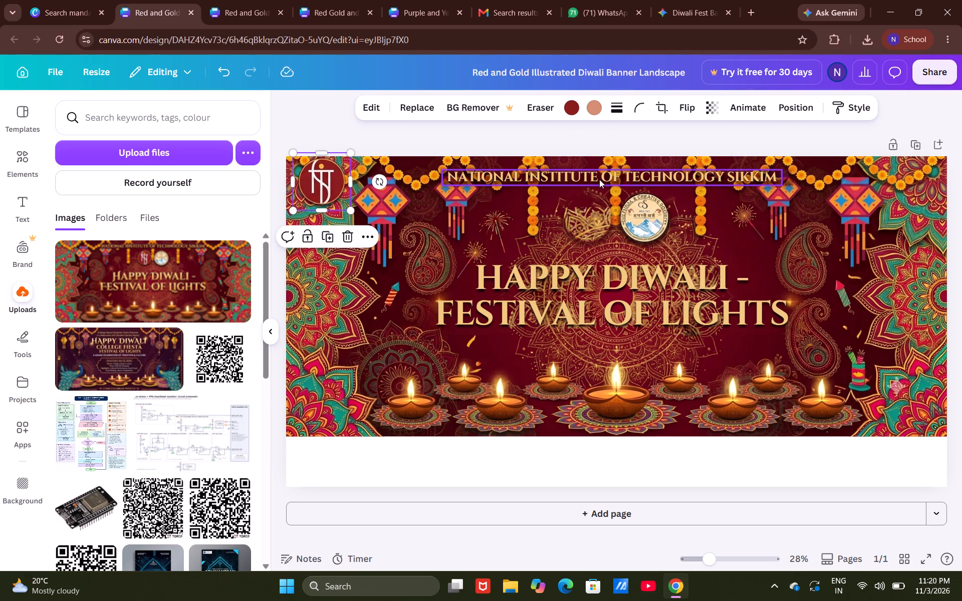
Move the round club logo with the mountain emblem from the banner's centre to its top-right corner.
{"action": "right_click_drag", "start_coordinate": [599, 179], "coordinate": [516, 186]}
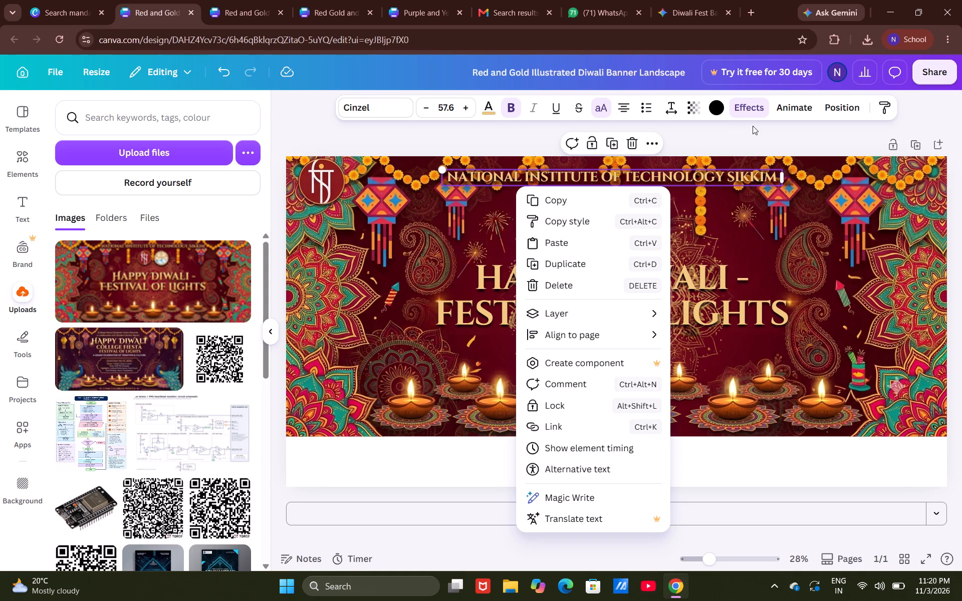
{"action": "left_click", "coordinate": [734, 136]}
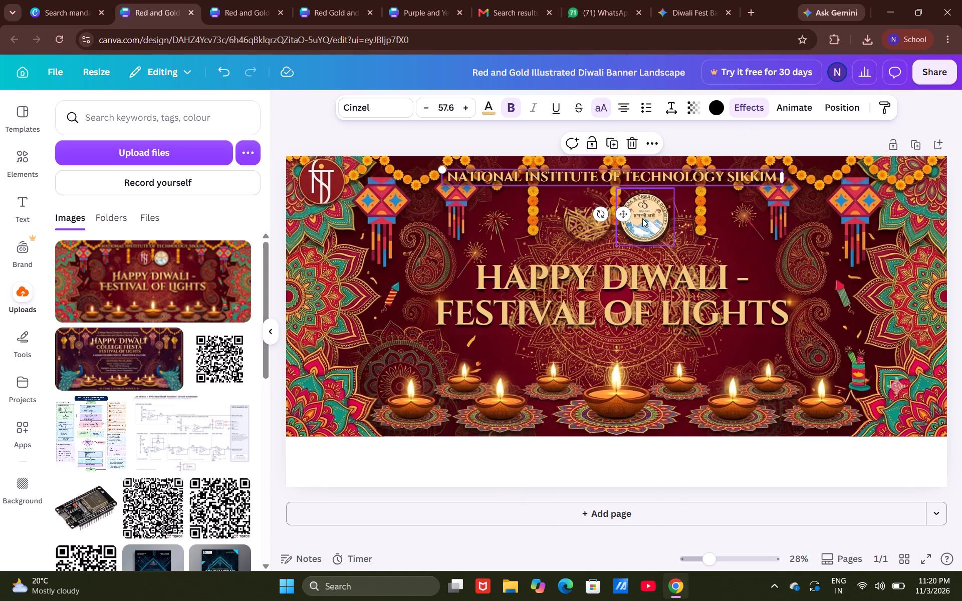
{"action": "right_click_drag", "start_coordinate": [642, 218], "coordinate": [716, 214]}
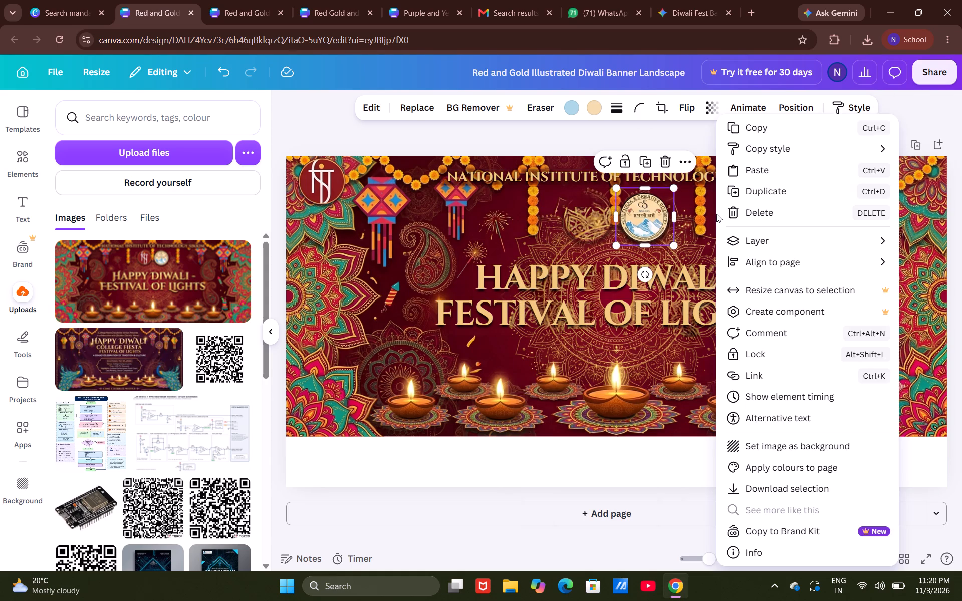
{"action": "left_click", "coordinate": [666, 145]}
{"action": "left_click", "coordinate": [666, 145]}
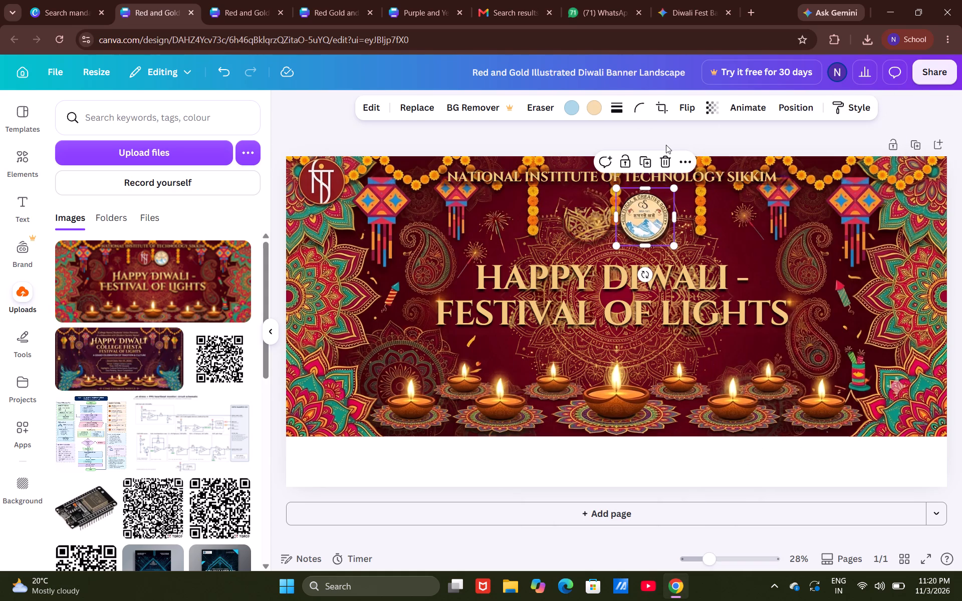
{"action": "left_click_drag", "start_coordinate": [633, 222], "coordinate": [655, 221]}
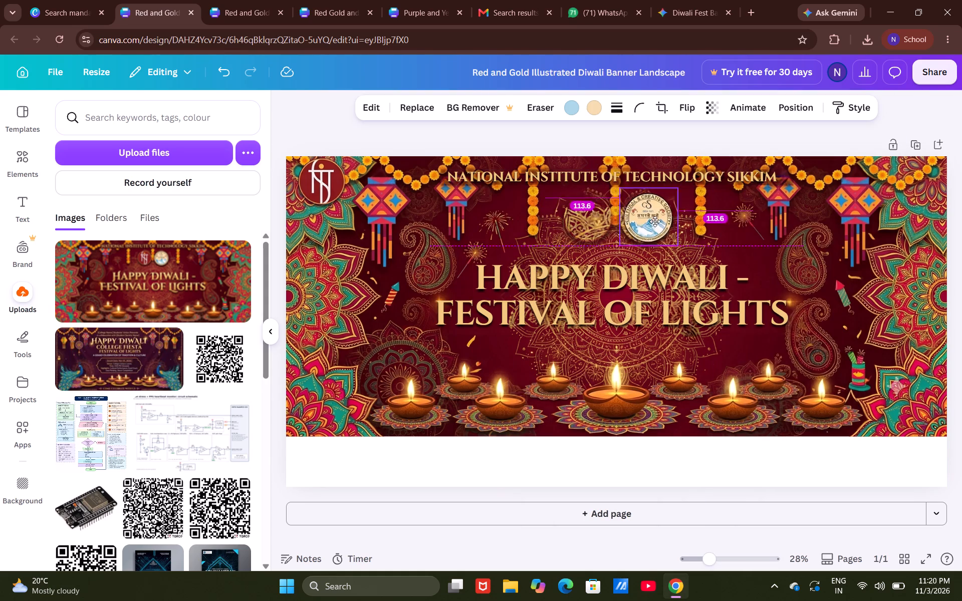
{"action": "left_click_drag", "start_coordinate": [655, 221], "coordinate": [856, 188]}
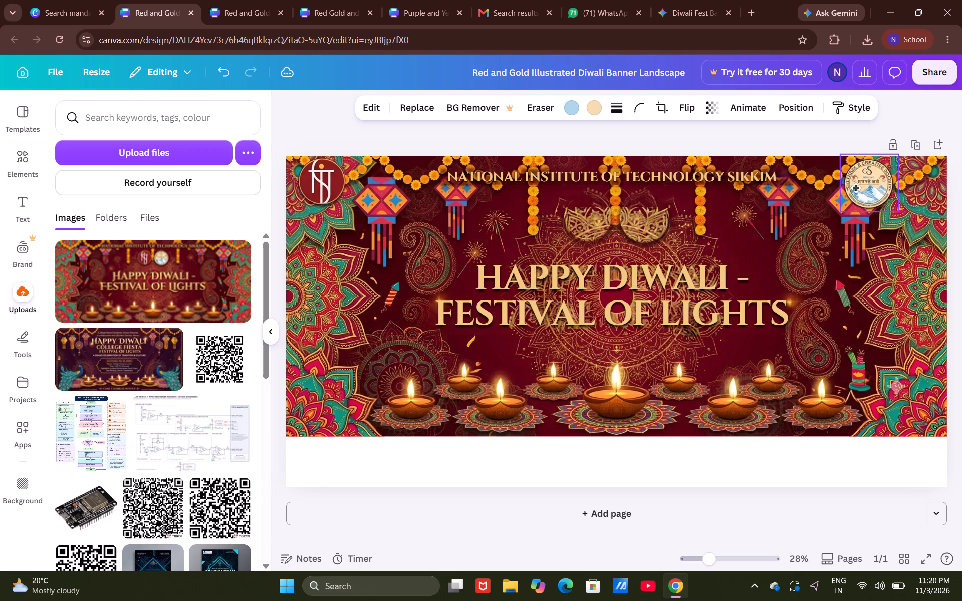
{"action": "left_click_drag", "start_coordinate": [856, 188], "coordinate": [861, 190]}
Shift the "National Institute of Technology Sikkim" heading slightly down and to the left.
{"action": "left_click_drag", "start_coordinate": [646, 182], "coordinate": [632, 188]}
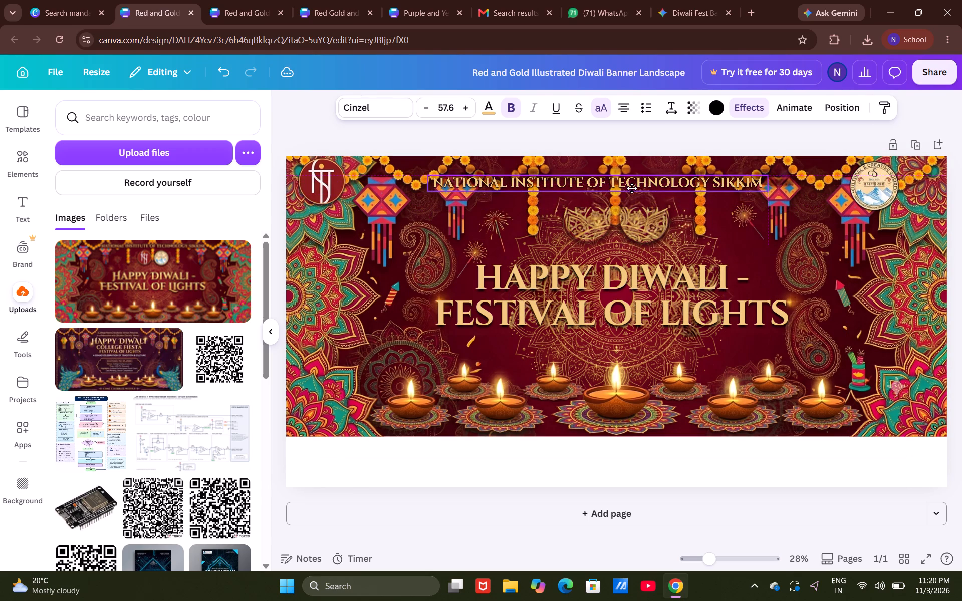
{"action": "left_click_drag", "start_coordinate": [632, 188], "coordinate": [631, 190]}
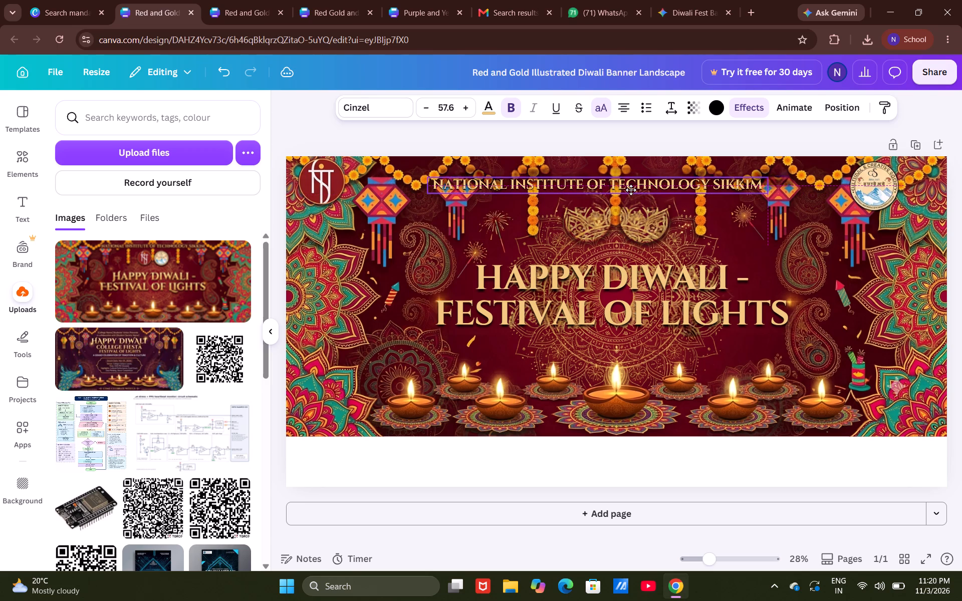
{"action": "left_click_drag", "start_coordinate": [631, 190], "coordinate": [631, 189]}
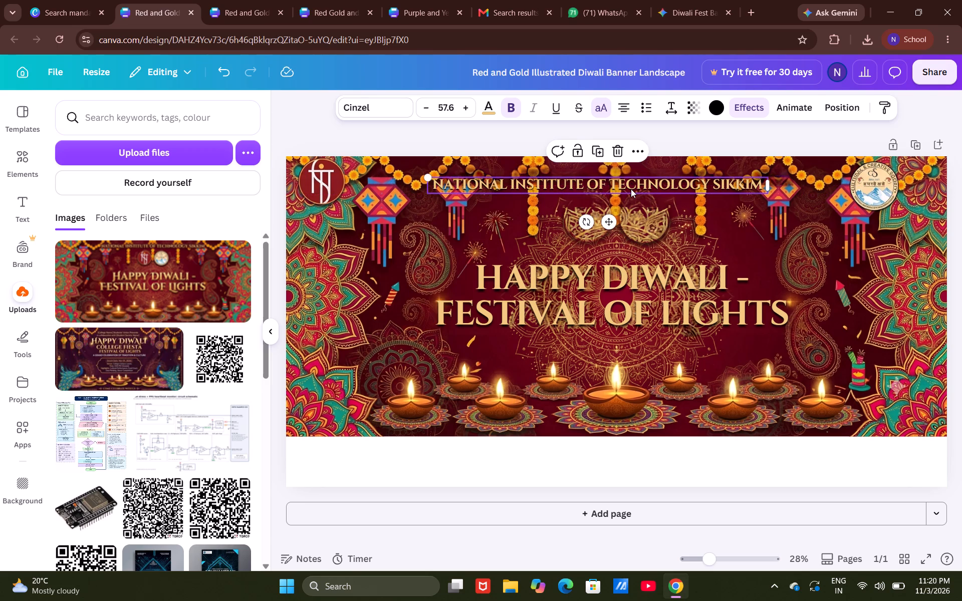
Shift the red institute logo slightly inward and down from the banner's corner, in line with the opposite logo's height.
{"action": "left_click_drag", "start_coordinate": [325, 177], "coordinate": [349, 180]}
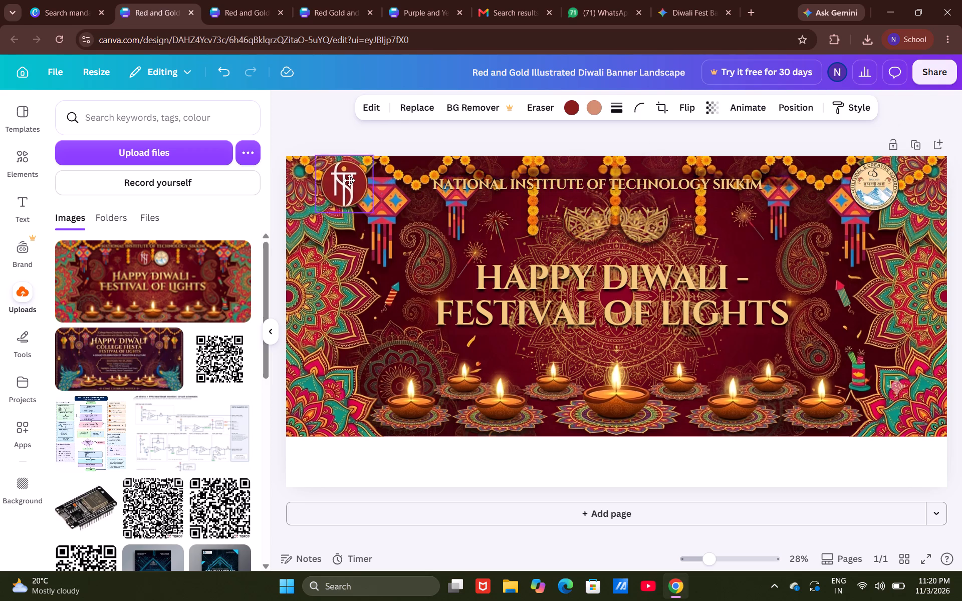
{"action": "left_click_drag", "start_coordinate": [349, 180], "coordinate": [351, 184]}
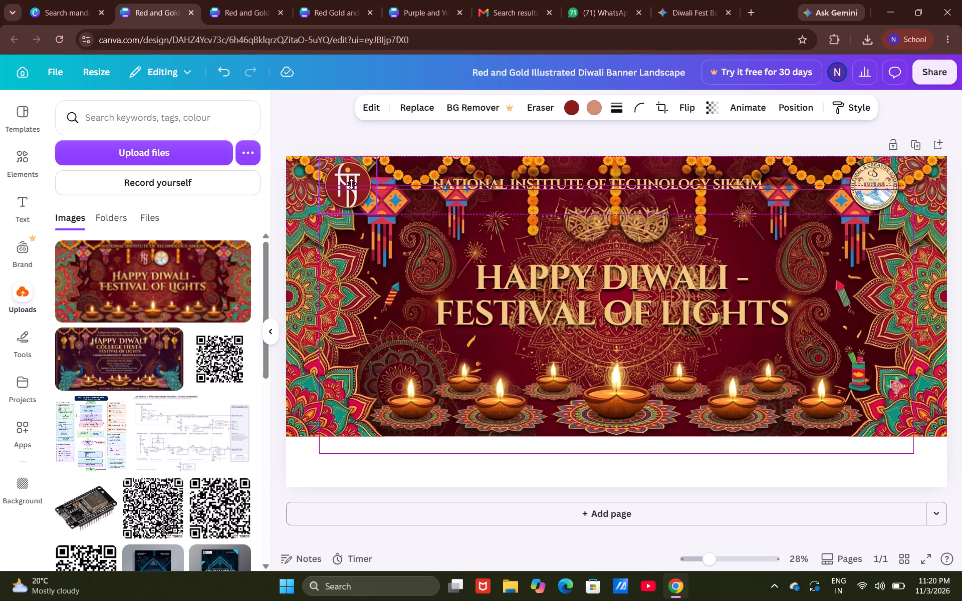
{"action": "left_click_drag", "start_coordinate": [351, 184], "coordinate": [351, 185]}
{"action": "left_click", "coordinate": [515, 135]}
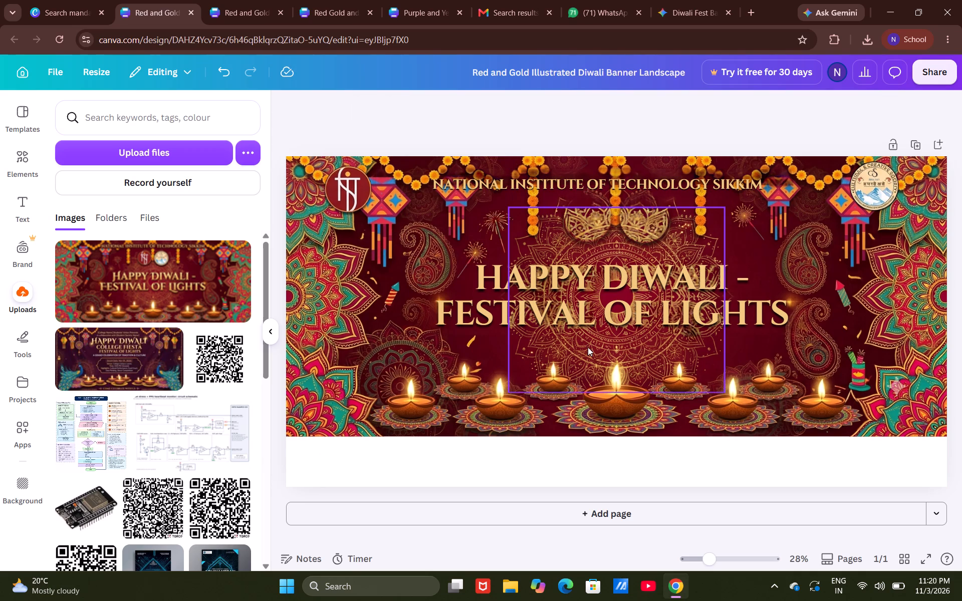
{"action": "left_click", "coordinate": [722, 129]}
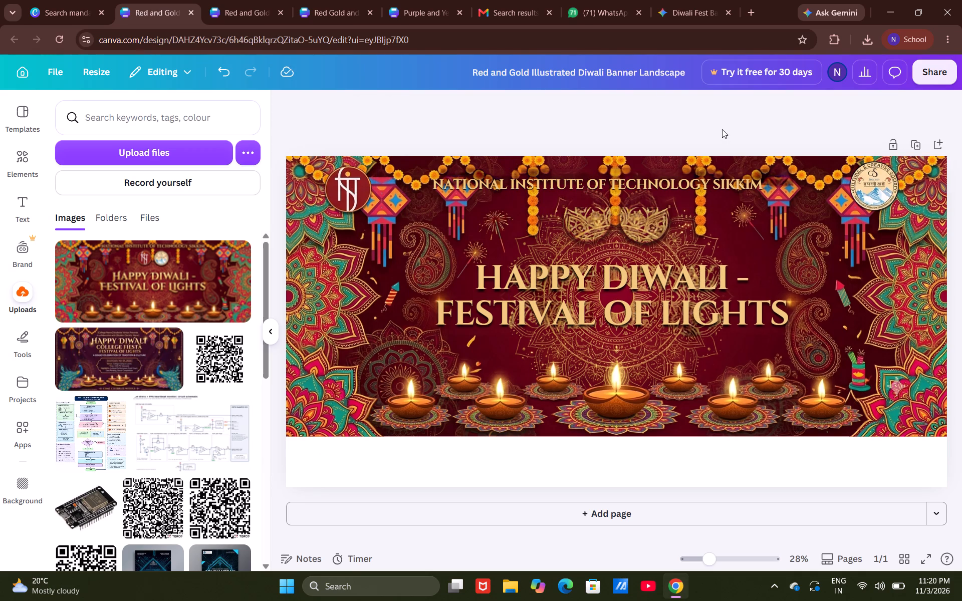
Look through the other open Diwali designs and close the "Red Gold and White Traditional Happy Diwali Banner Landscape" design.
{"action": "left_click", "coordinate": [359, 0]}
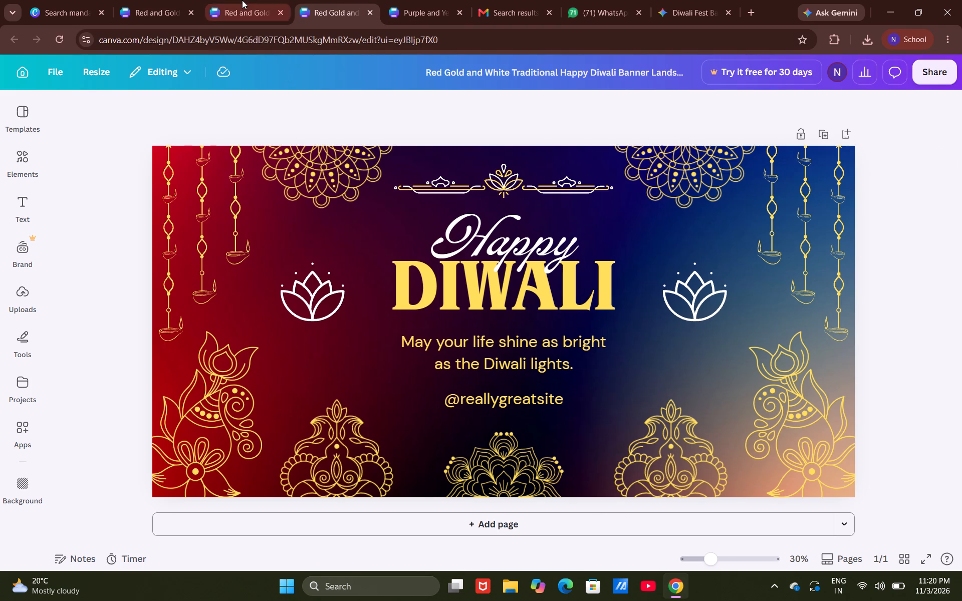
{"action": "left_click", "coordinate": [242, 0]}
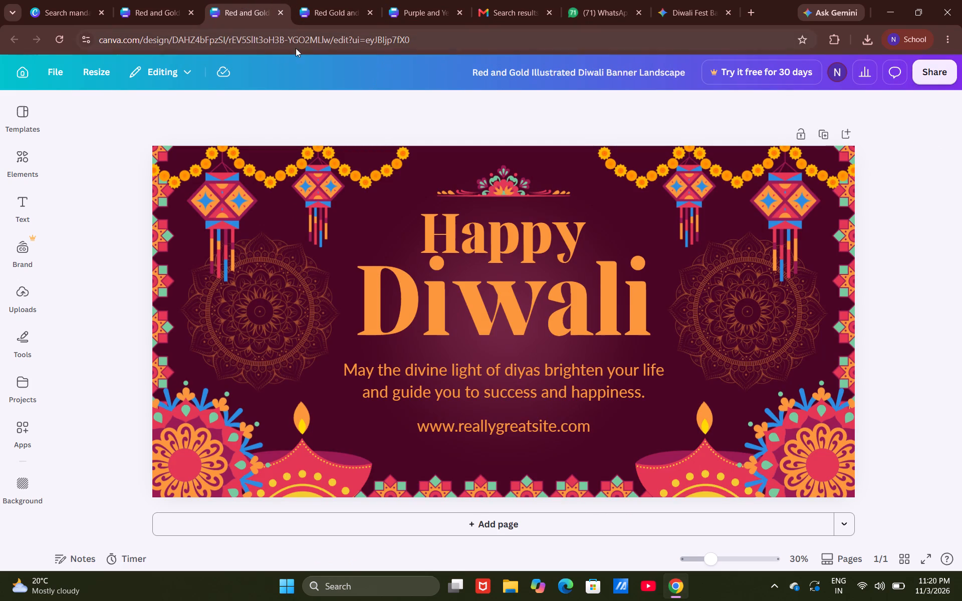
{"action": "left_click", "coordinate": [174, 0]}
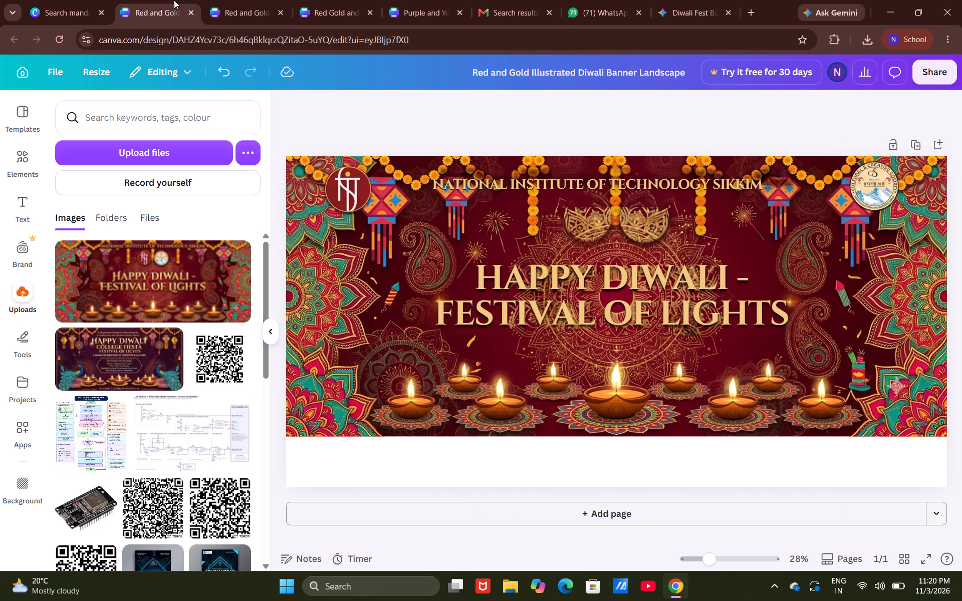
{"action": "left_click", "coordinate": [221, 0]}
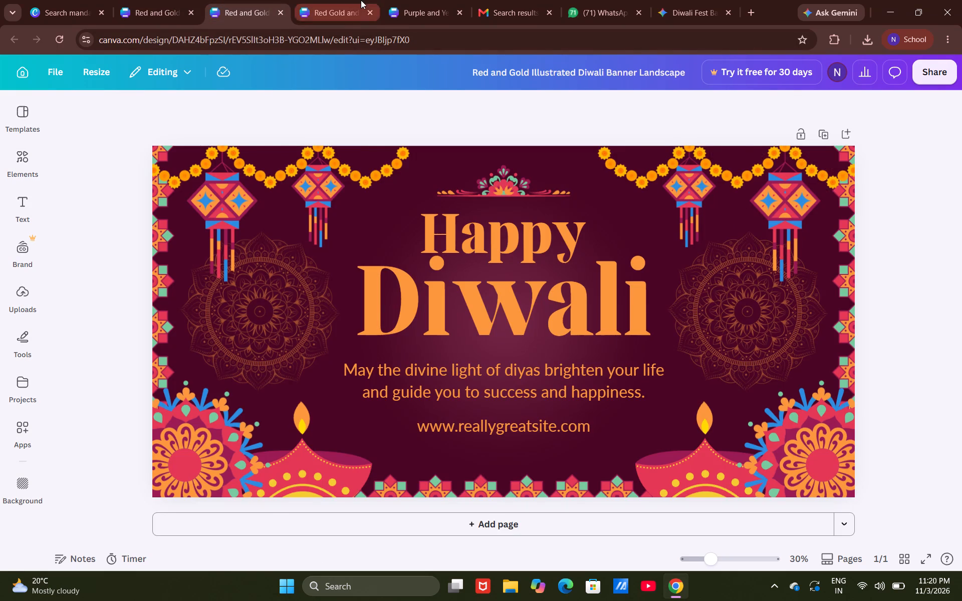
{"action": "left_click", "coordinate": [361, 0]}
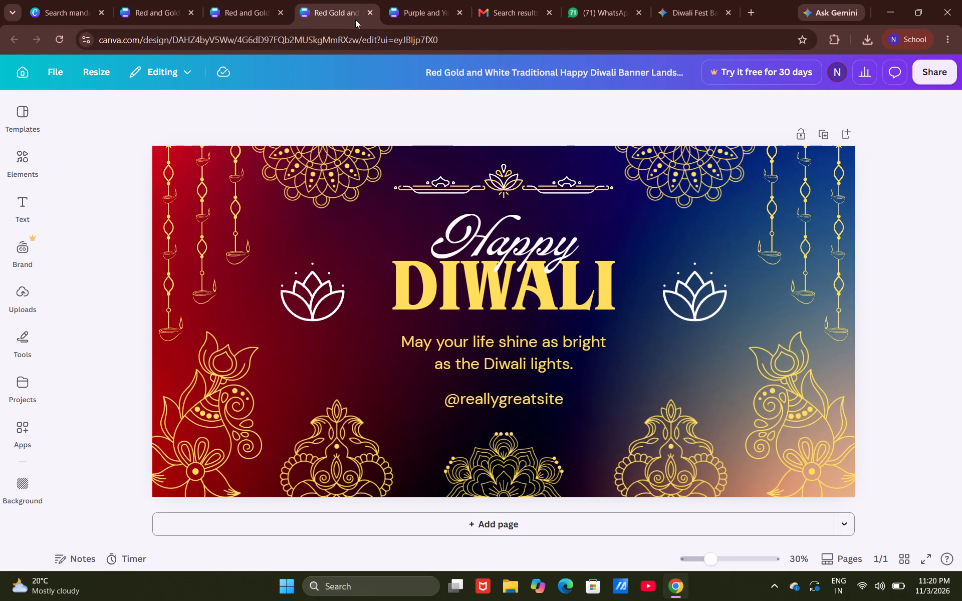
{"action": "left_click", "coordinate": [370, 15]}
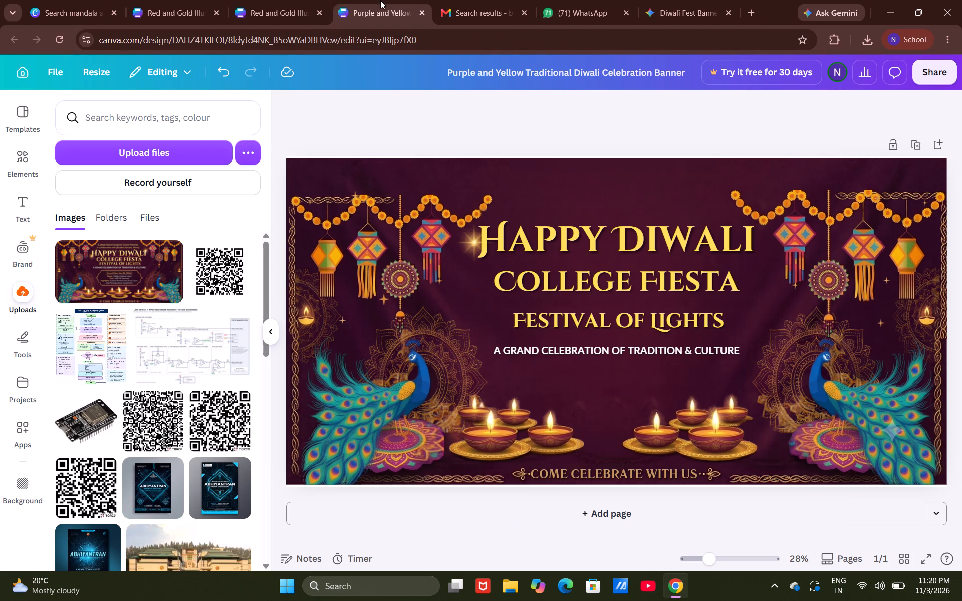
Compare the "Purple and Yellow Traditional Diwali Celebration Banner" with the unedited "Red and Gold Illustrated Diwali Banner Landscape" template.
{"action": "left_click", "coordinate": [476, 0]}
{"action": "left_click", "coordinate": [394, 0]}
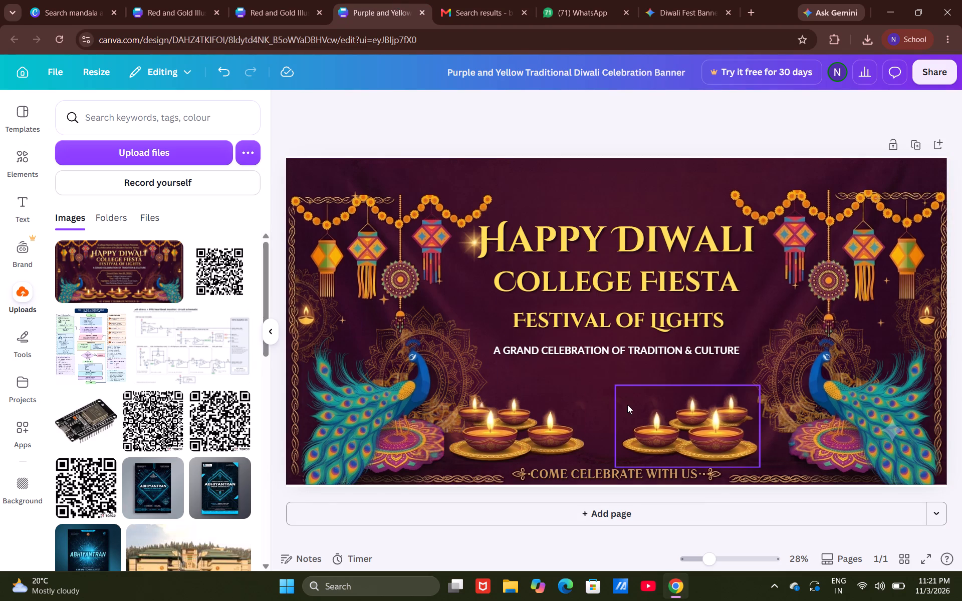
{"action": "left_click", "coordinate": [265, 0]}
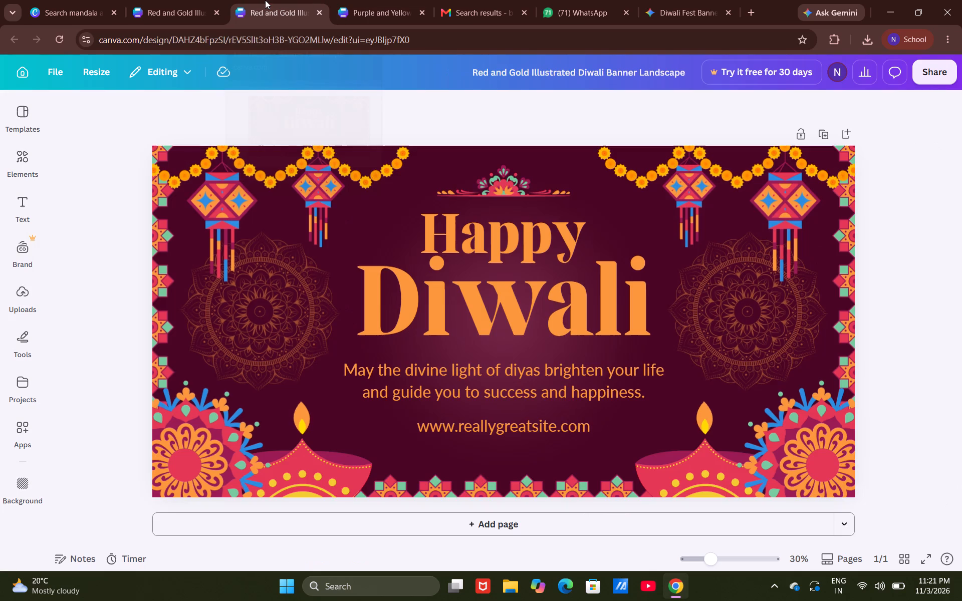
Copy one round mandala from the "Red and Gold Illustrated Diwali Banner Landscape" design into the "Purple and Yellow Traditional Diwali Celebration Banner".
{"action": "left_click", "coordinate": [273, 290]}
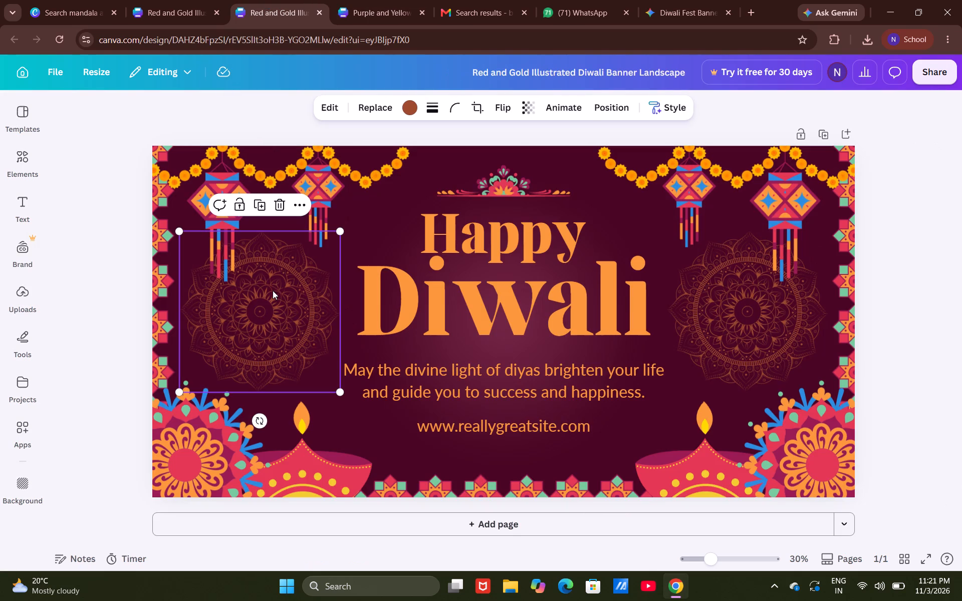
{"action": "key", "text": "ctrl+c"}
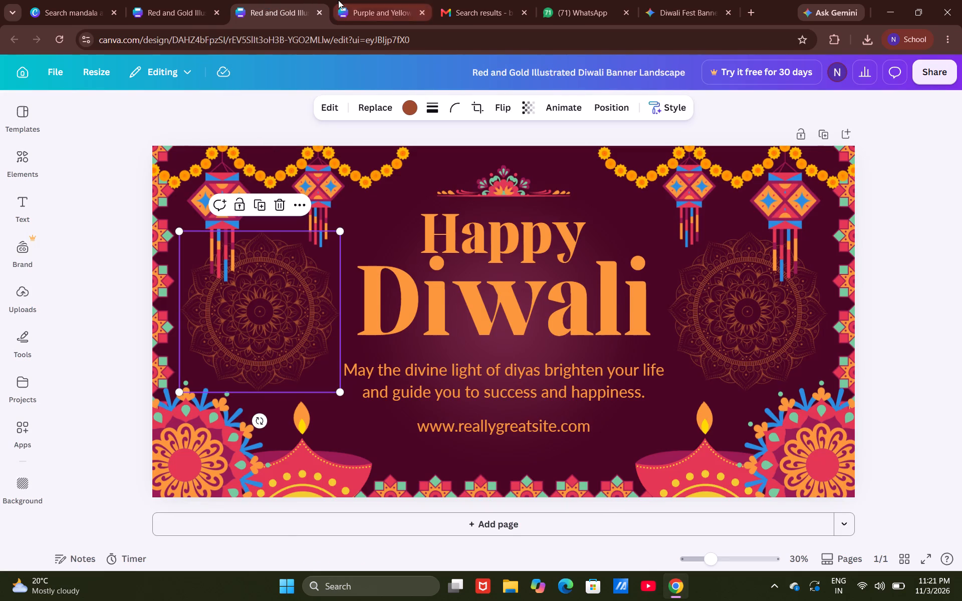
{"action": "left_click", "coordinate": [338, 0]}
{"action": "left_click", "coordinate": [588, 205]}
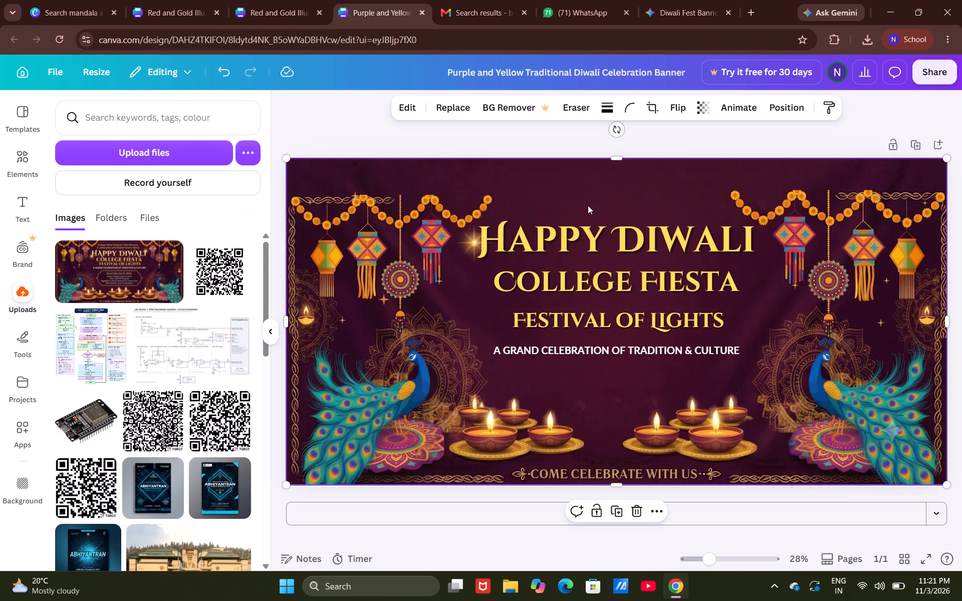
{"action": "key", "text": "ctrl+v"}
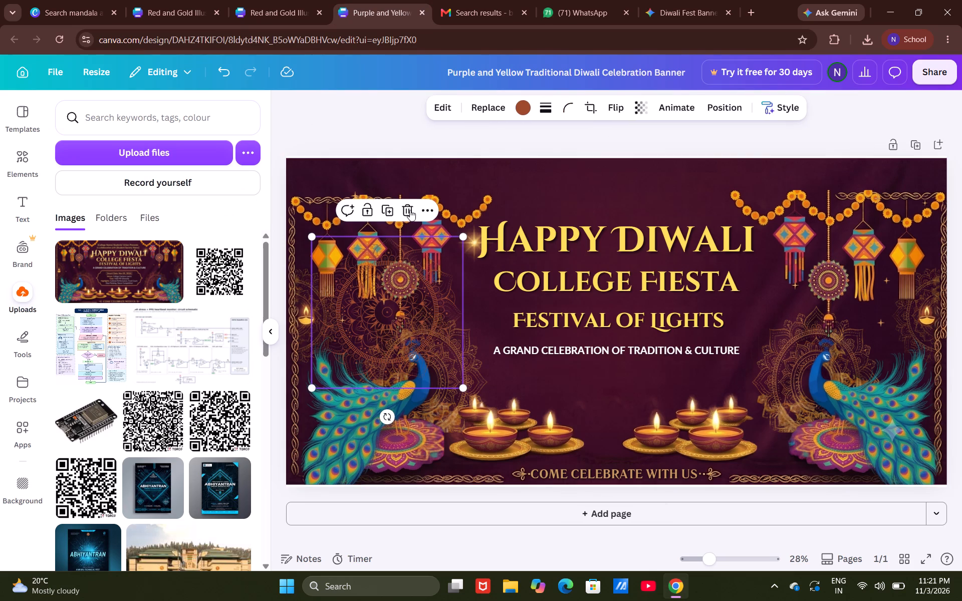
Delete the two original golden mandalas behind the peacocks on either side of the banner.
{"action": "left_click", "coordinate": [479, 368]}
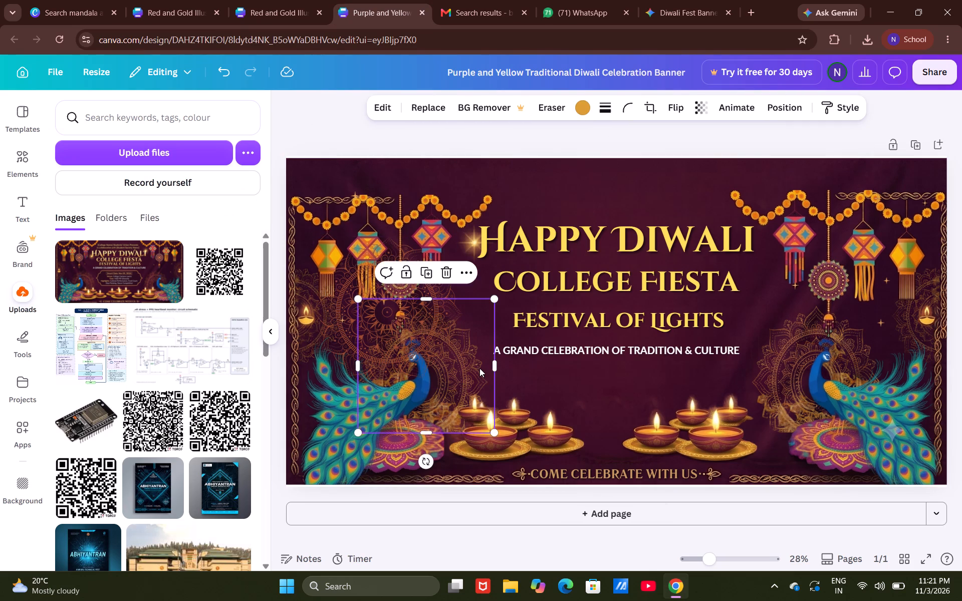
{"action": "key", "text": "BackSpace"}
{"action": "left_click", "coordinate": [767, 382]}
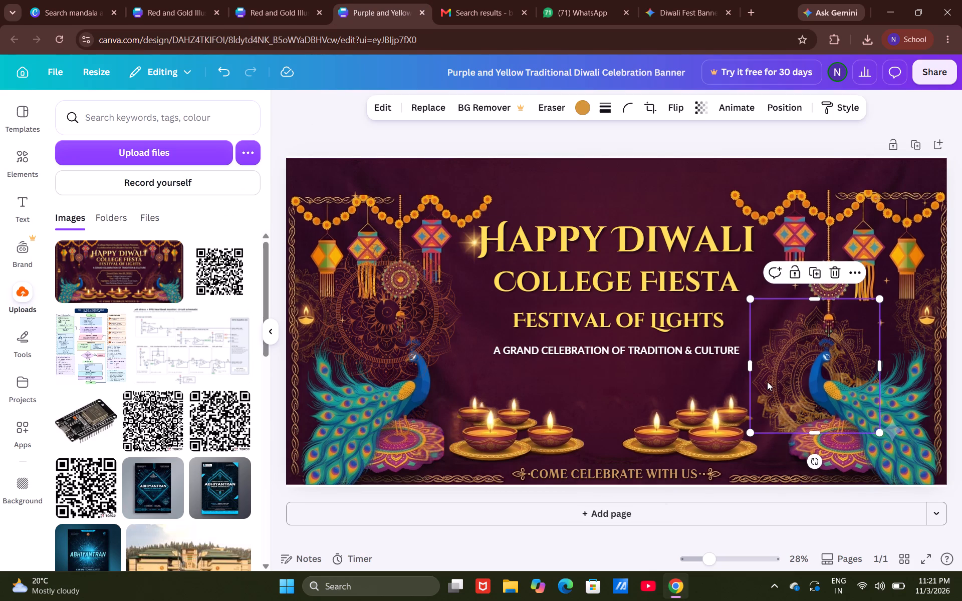
{"action": "key", "text": "BackSpace"}
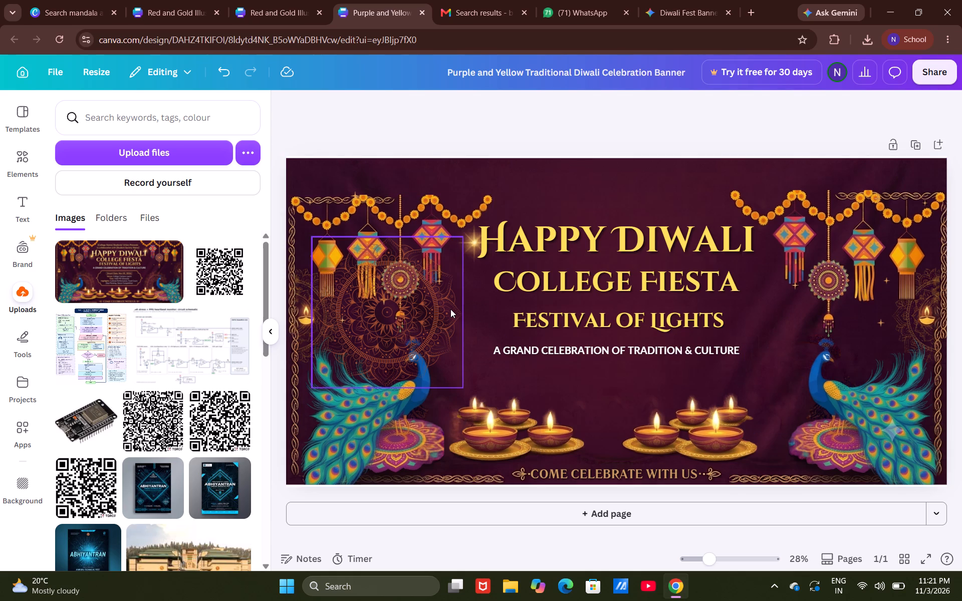
Move the pasted mandala to the middle of the banner and send it backward behind the heading texts.
{"action": "left_click_drag", "start_coordinate": [450, 309], "coordinate": [668, 349]}
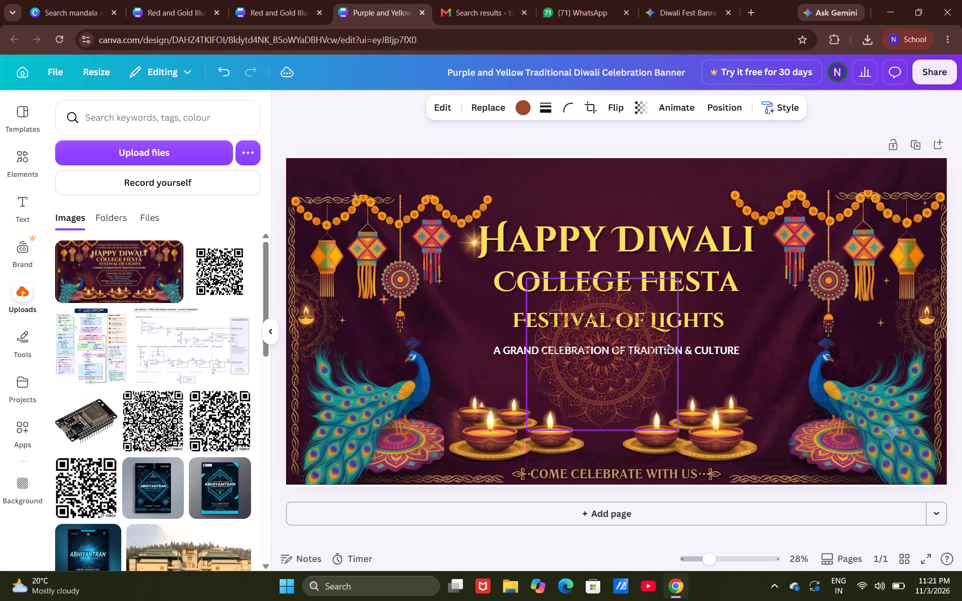
{"action": "left_click_drag", "start_coordinate": [668, 349], "coordinate": [670, 322]}
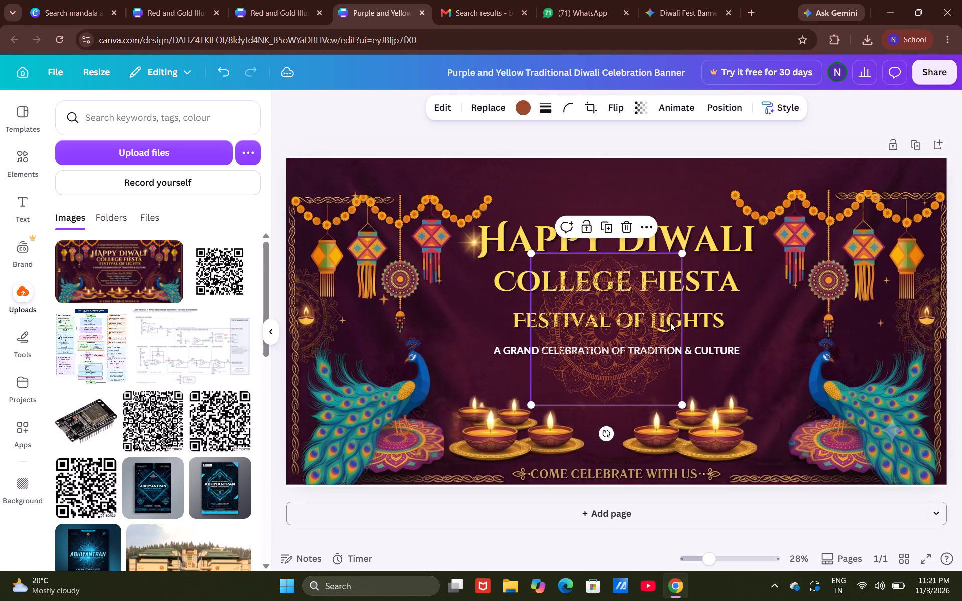
{"action": "left_click", "coordinate": [644, 226]}
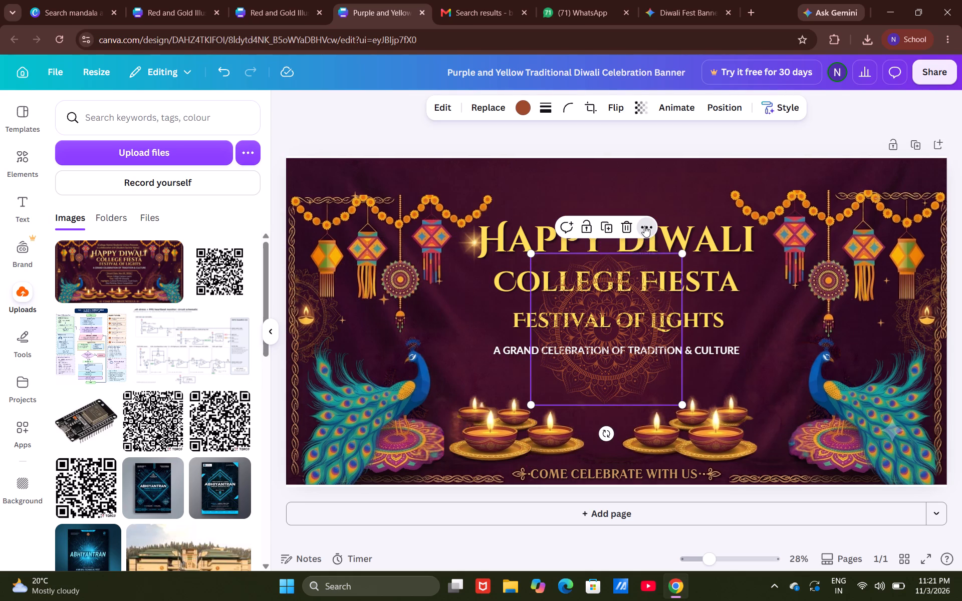
{"action": "left_click", "coordinate": [700, 367]}
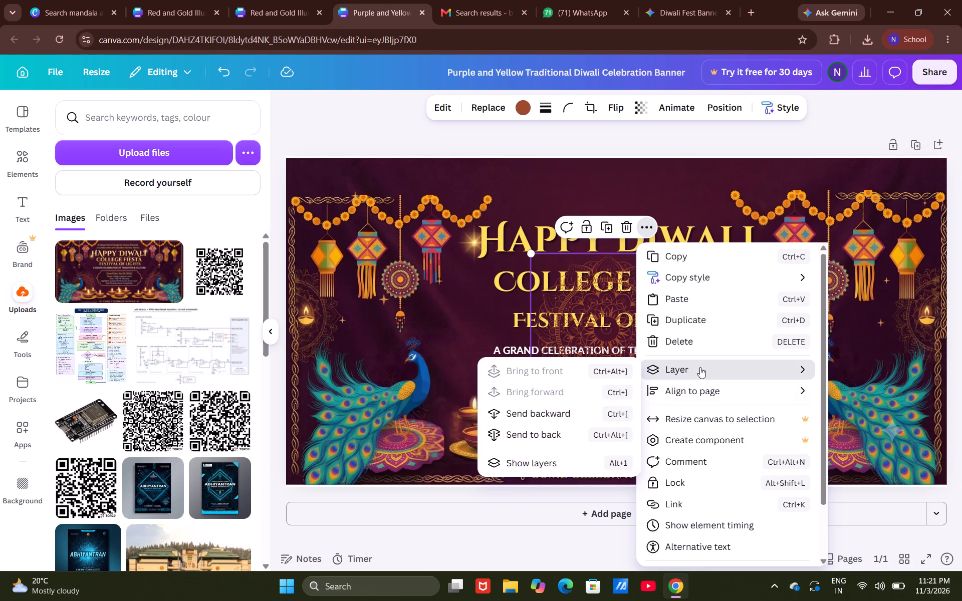
{"action": "left_click", "coordinate": [538, 417]}
{"action": "left_click", "coordinate": [538, 417]}
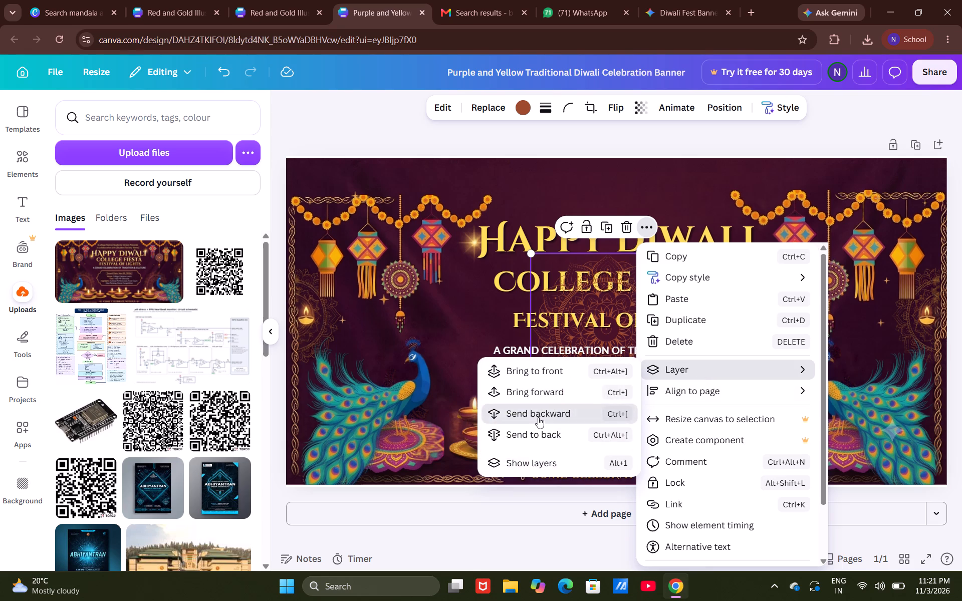
{"action": "left_click", "coordinate": [538, 417]}
{"action": "left_click", "coordinate": [538, 417]}
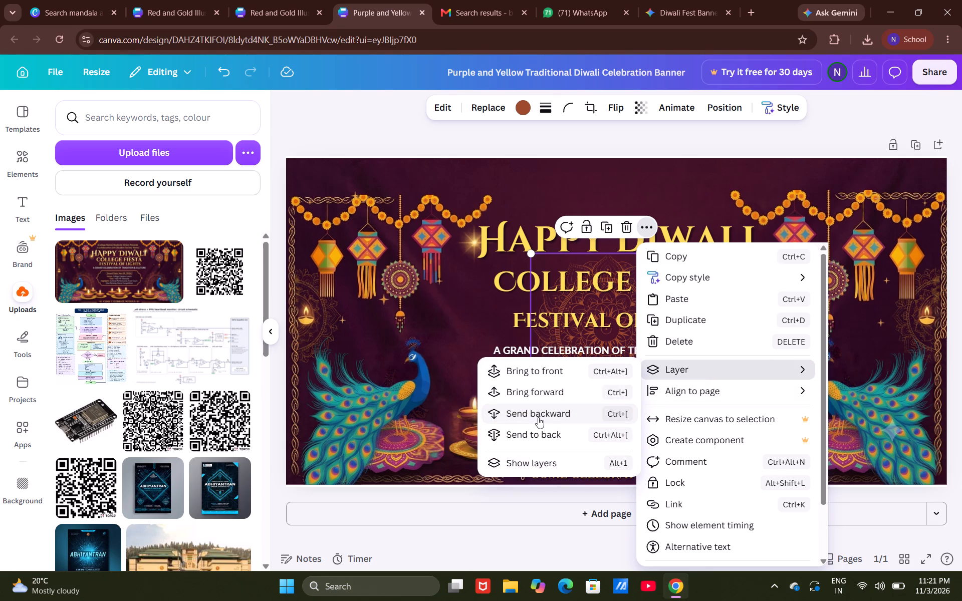
{"action": "left_click", "coordinate": [704, 147]}
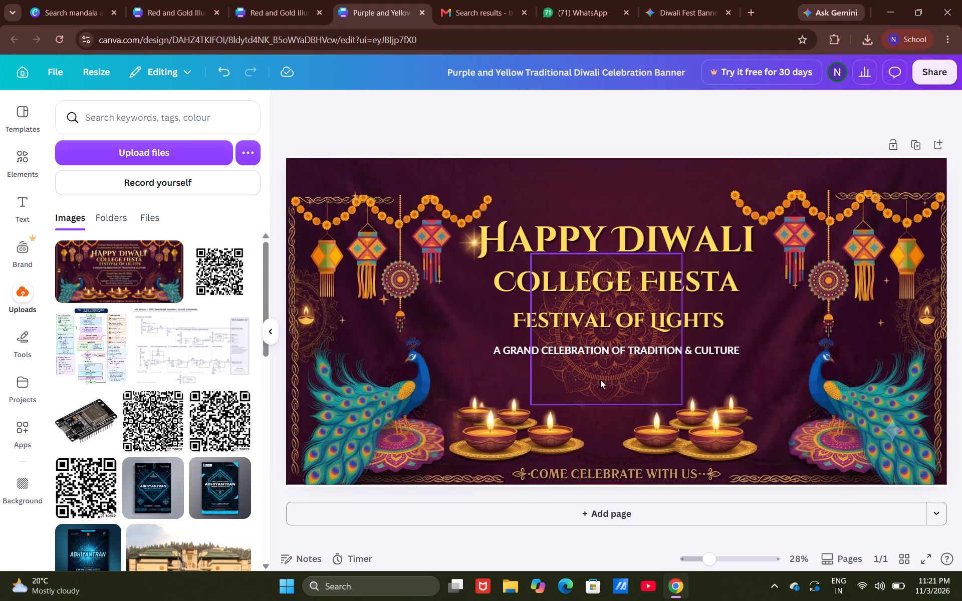
Enlarge the central mandala slightly and shift it up so it is centred behind the heading texts.
{"action": "left_click", "coordinate": [600, 380]}
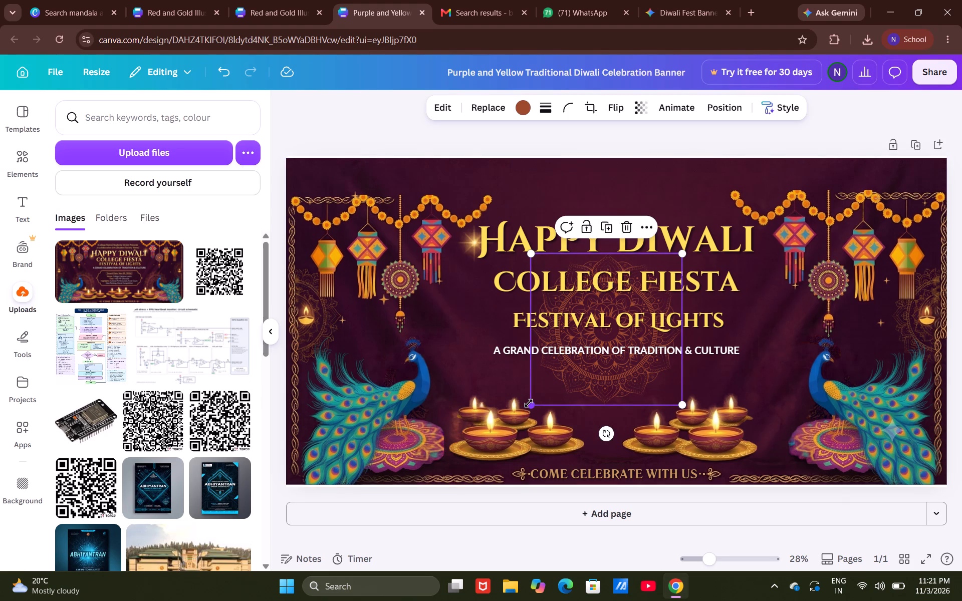
{"action": "right_click_drag", "start_coordinate": [529, 403], "coordinate": [520, 415]}
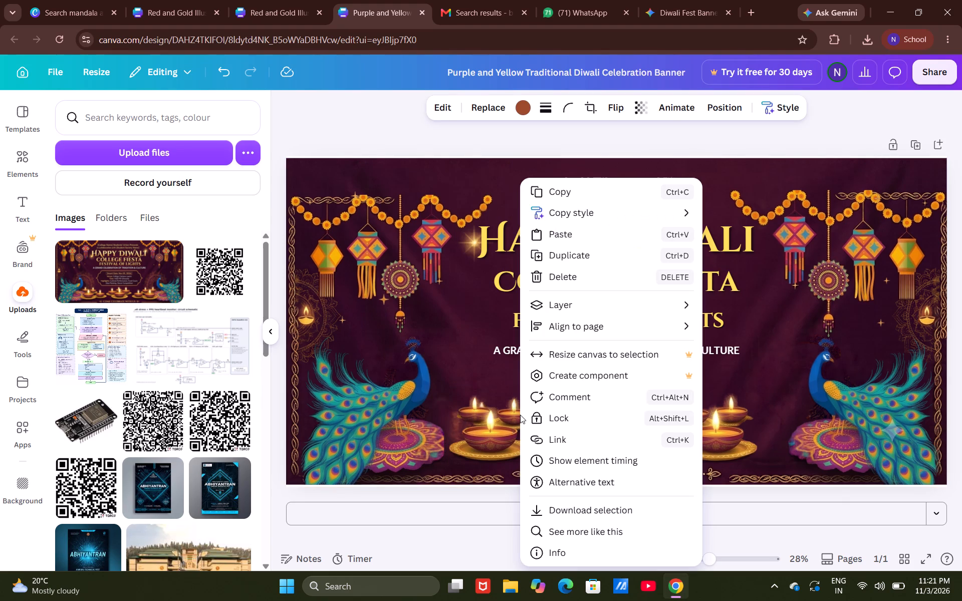
{"action": "left_click", "coordinate": [714, 136]}
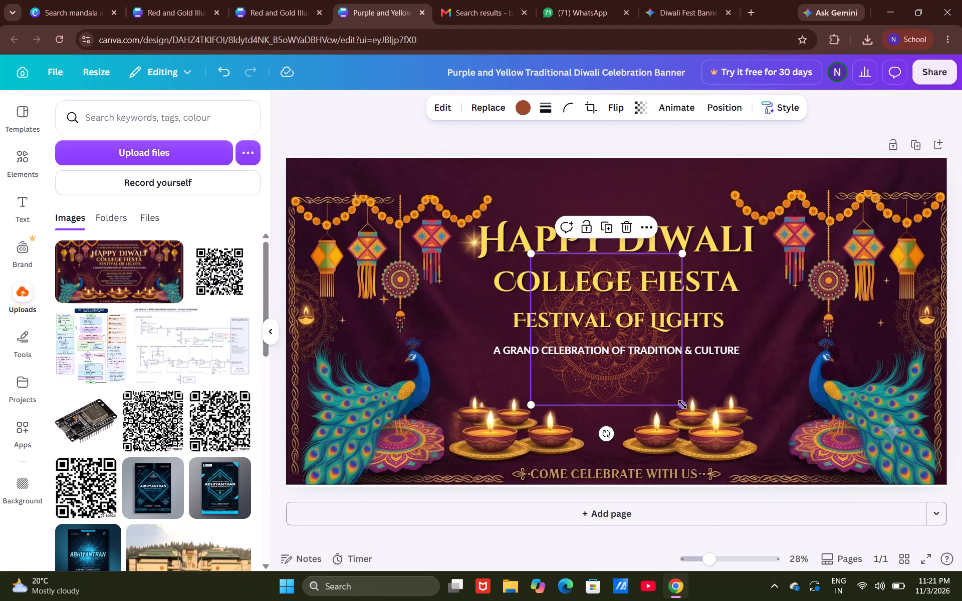
{"action": "left_click_drag", "start_coordinate": [684, 405], "coordinate": [709, 405]}
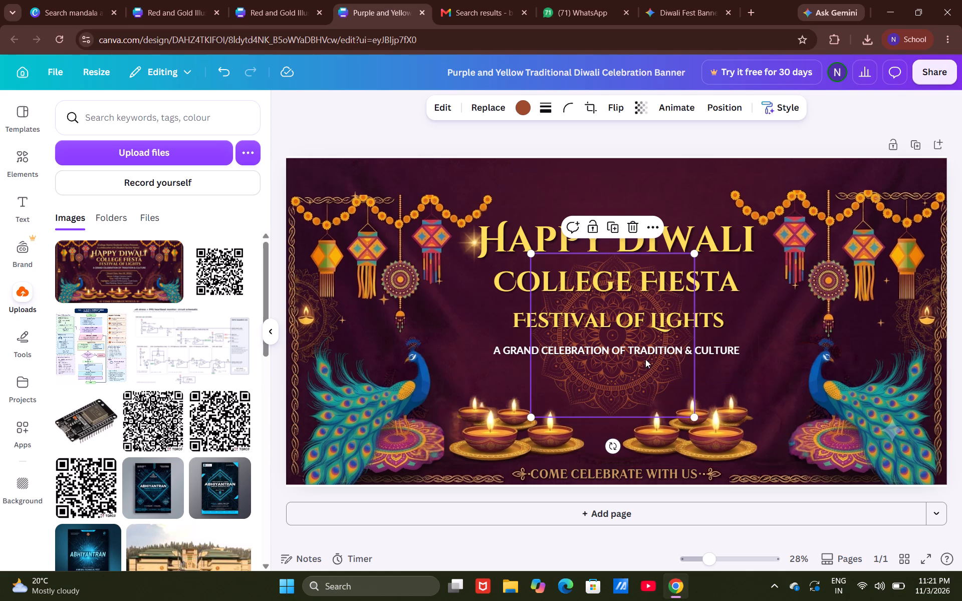
{"action": "left_click_drag", "start_coordinate": [592, 390], "coordinate": [593, 369]}
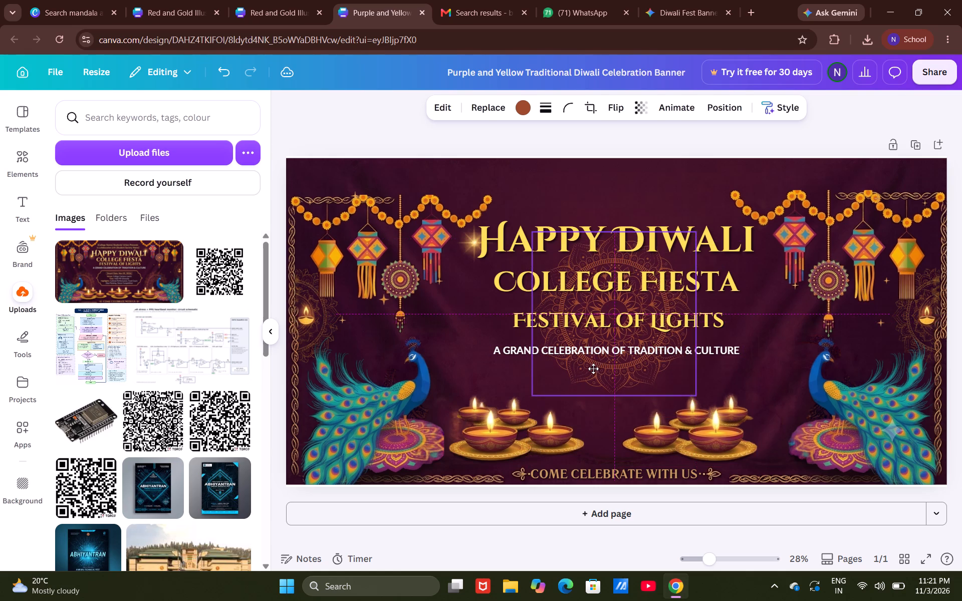
{"action": "left_click_drag", "start_coordinate": [593, 369], "coordinate": [593, 369]}
{"action": "left_click", "coordinate": [776, 139]}
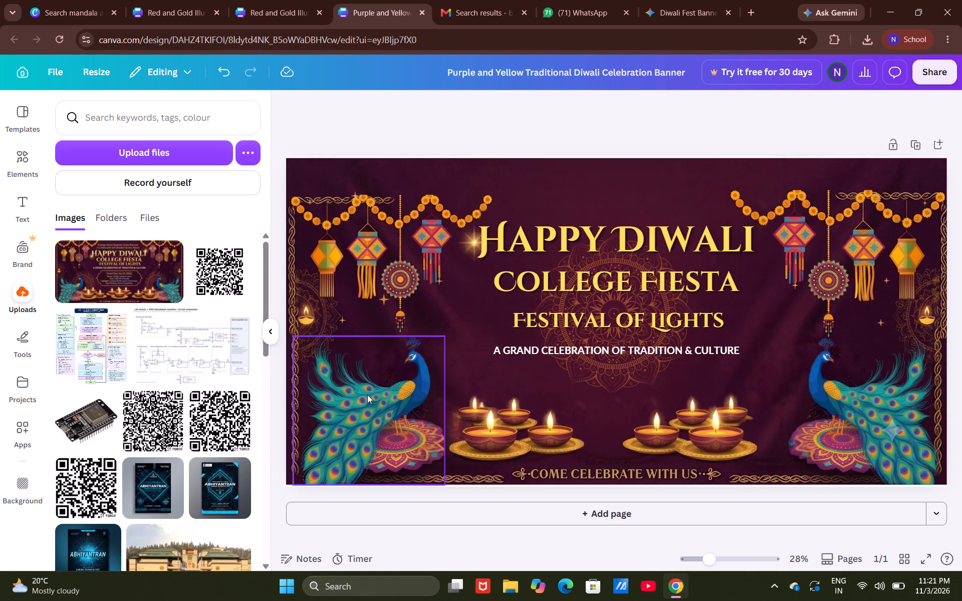
Shift both peacocks slightly up and inward from the banner's lower corners, keeping their bottom edges level with each other.
{"action": "left_click_drag", "start_coordinate": [367, 395], "coordinate": [370, 381]}
{"action": "left_click", "coordinate": [615, 145]}
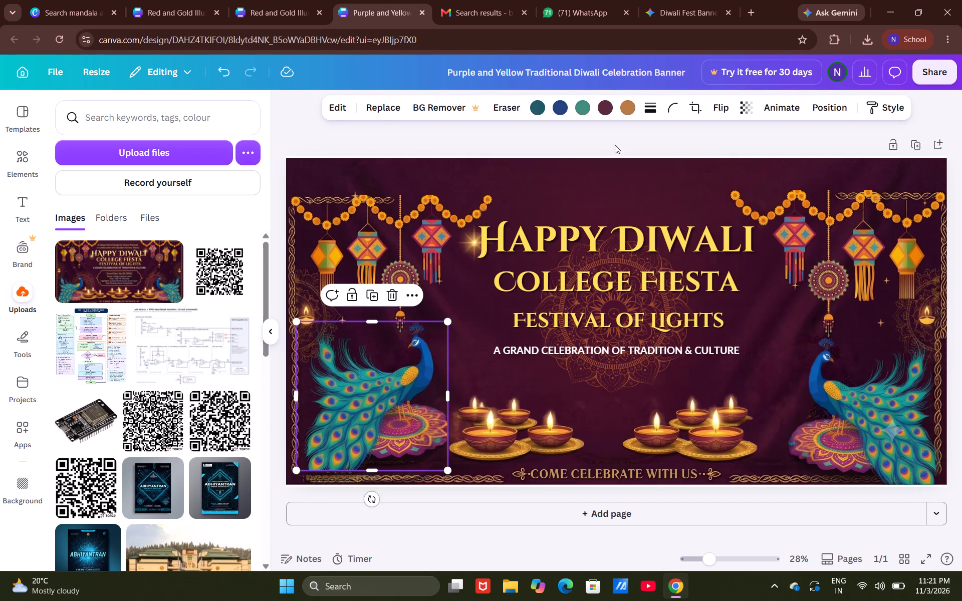
{"action": "right_click_drag", "start_coordinate": [858, 440], "coordinate": [848, 425]}
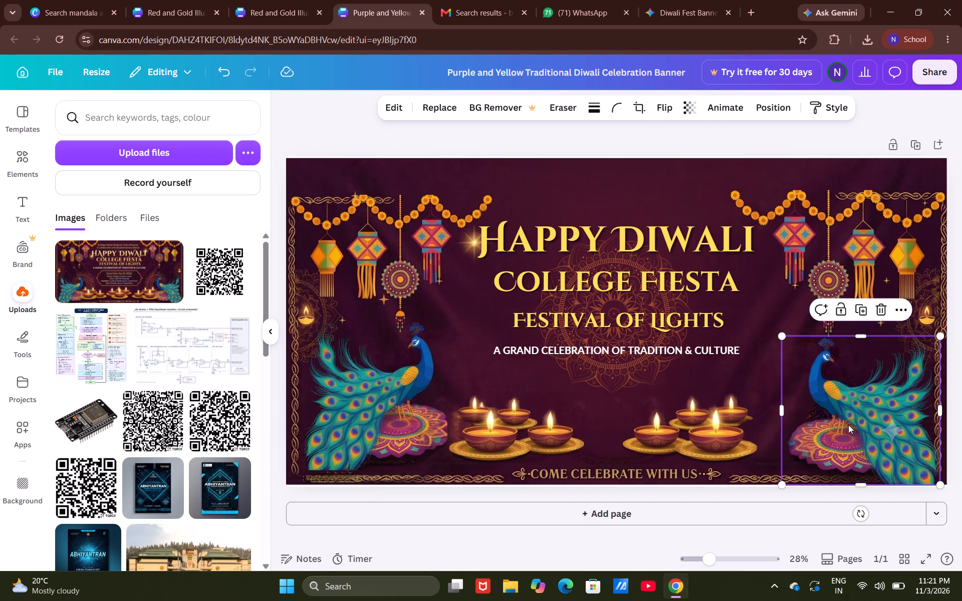
{"action": "right_click_drag", "start_coordinate": [848, 425], "coordinate": [818, 376]}
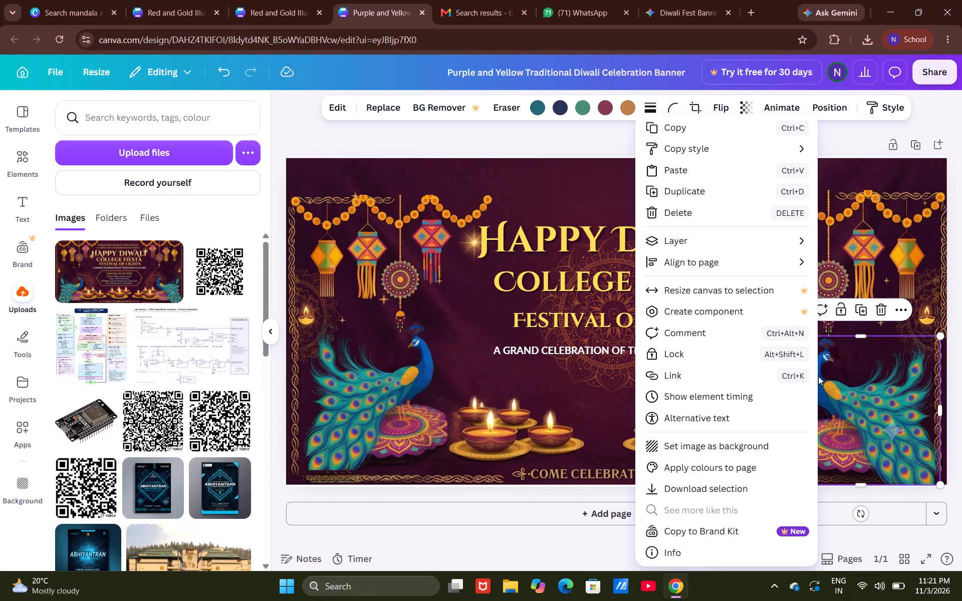
{"action": "left_click", "coordinate": [842, 138]}
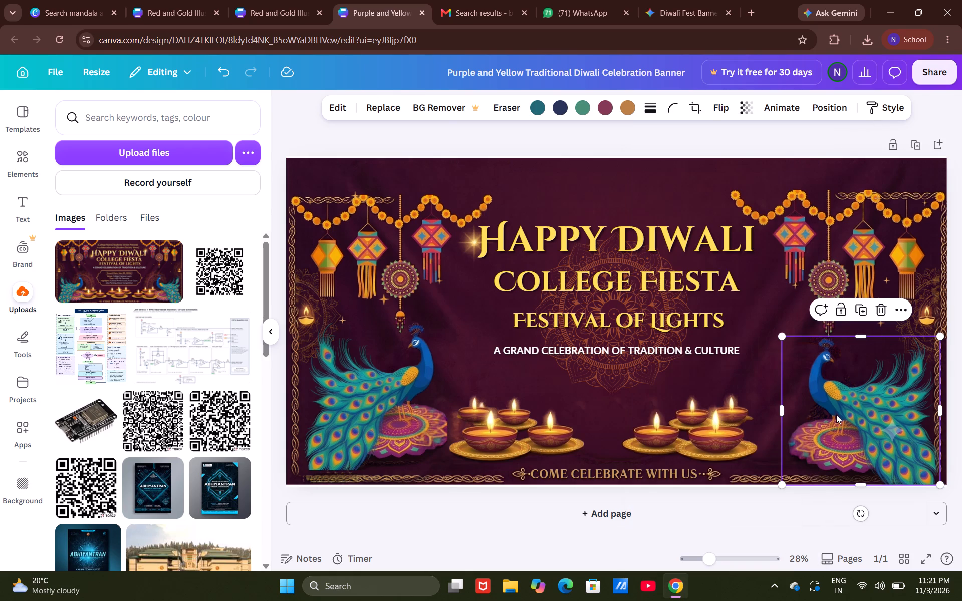
{"action": "left_click_drag", "start_coordinate": [836, 415], "coordinate": [826, 399]}
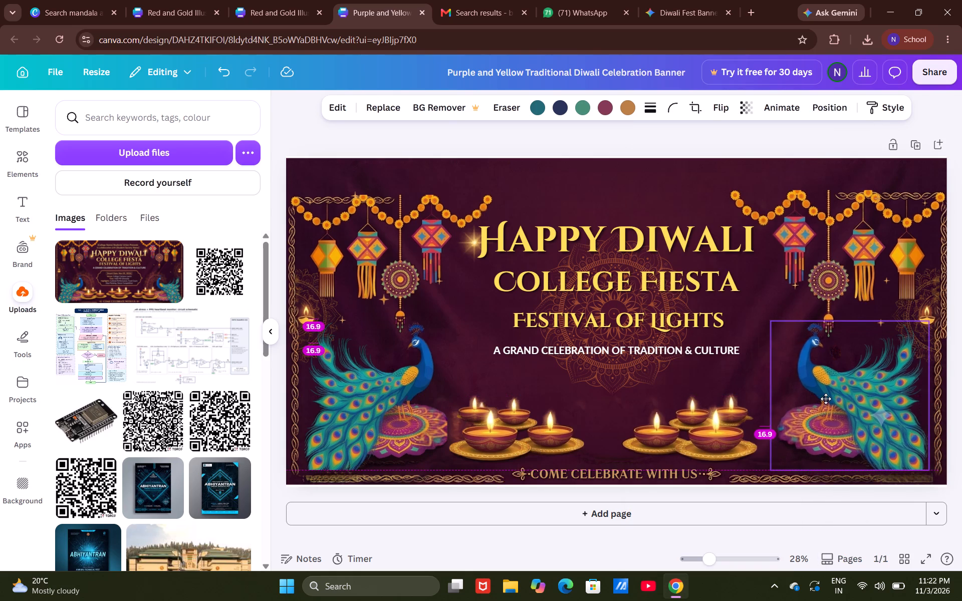
{"action": "left_click_drag", "start_coordinate": [826, 399], "coordinate": [827, 399]}
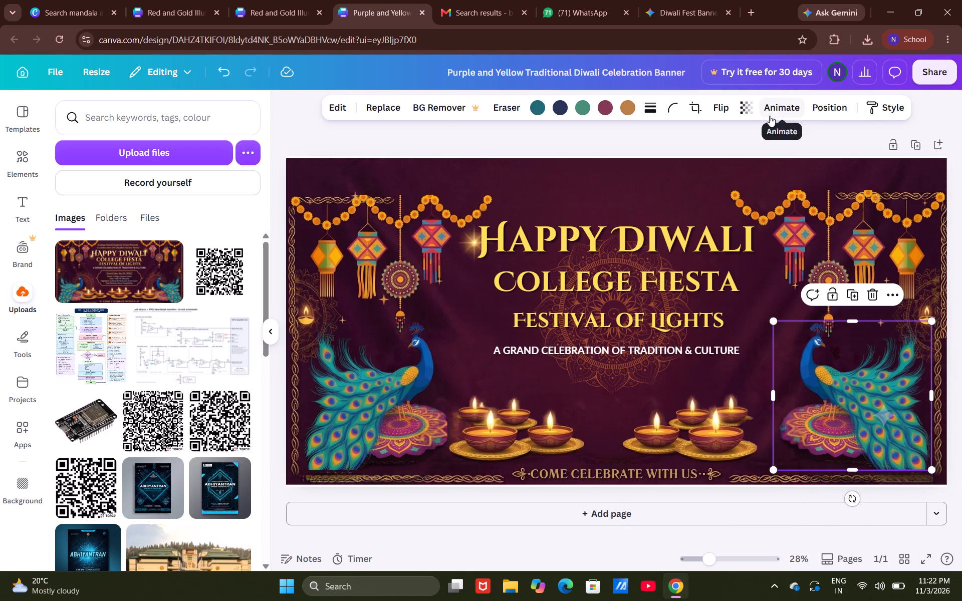
{"action": "left_click", "coordinate": [769, 130]}
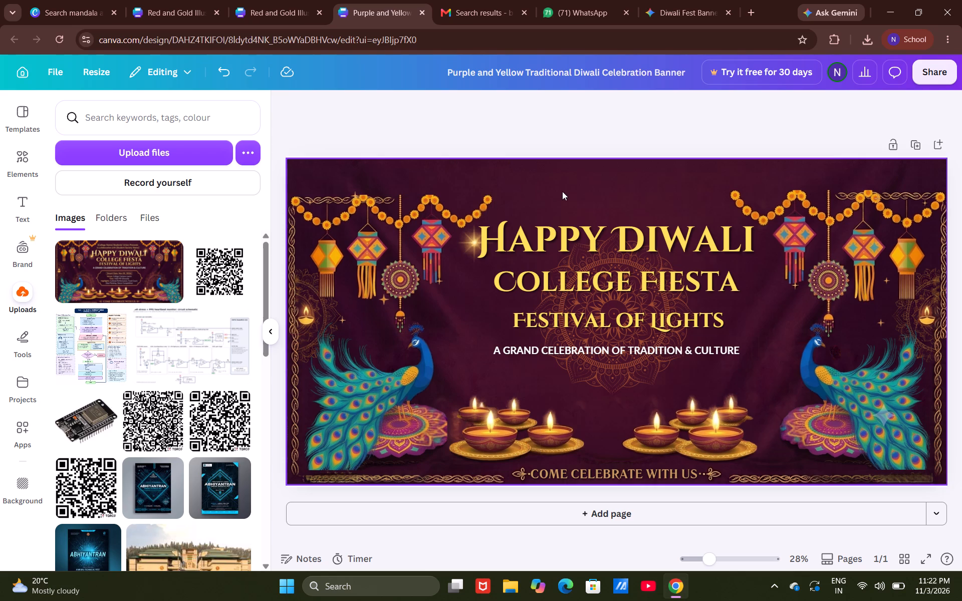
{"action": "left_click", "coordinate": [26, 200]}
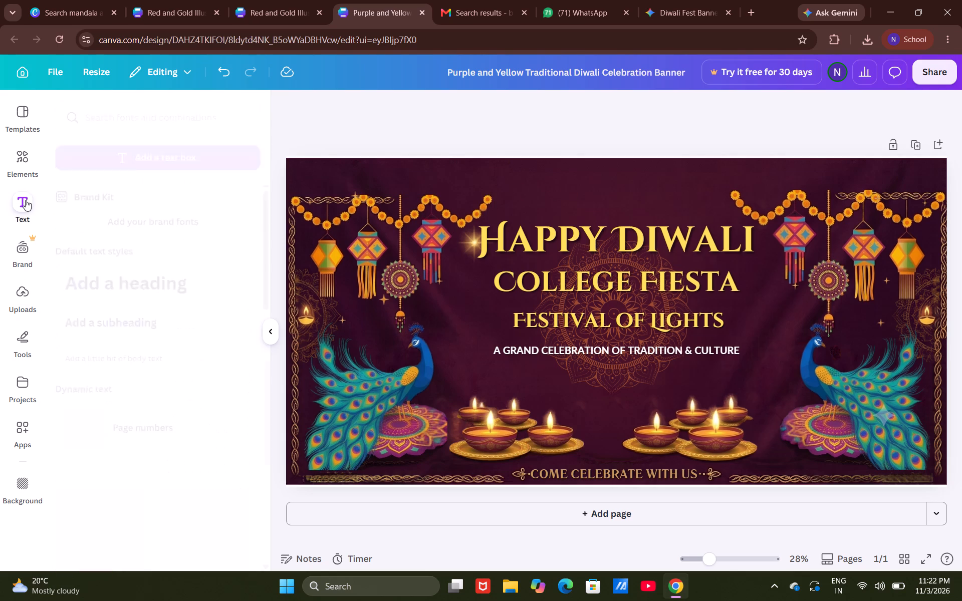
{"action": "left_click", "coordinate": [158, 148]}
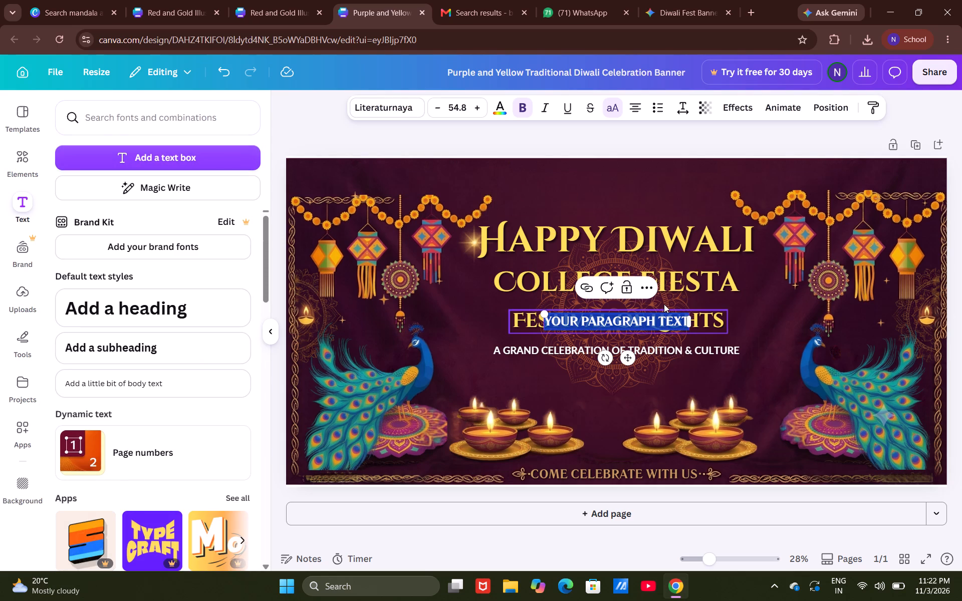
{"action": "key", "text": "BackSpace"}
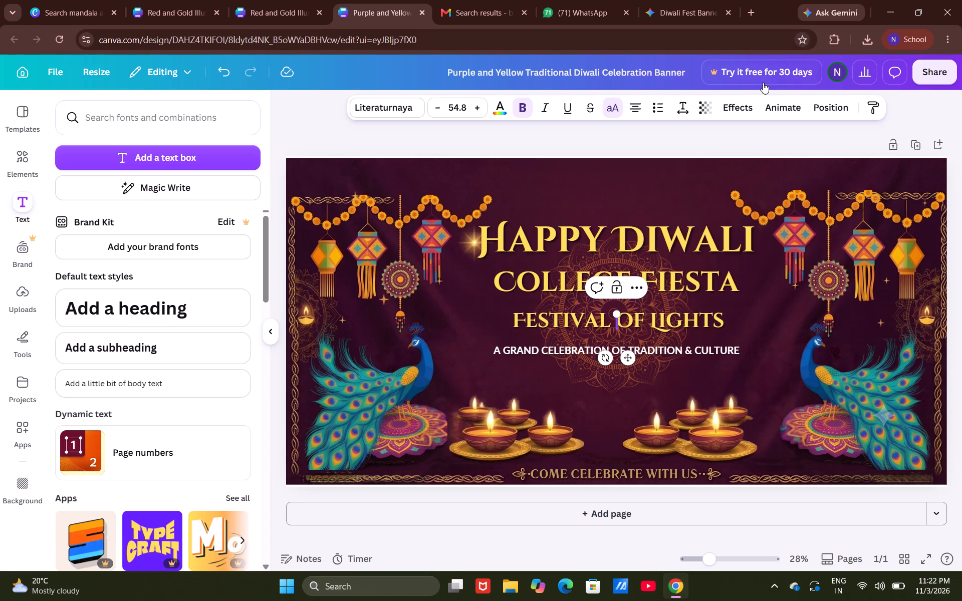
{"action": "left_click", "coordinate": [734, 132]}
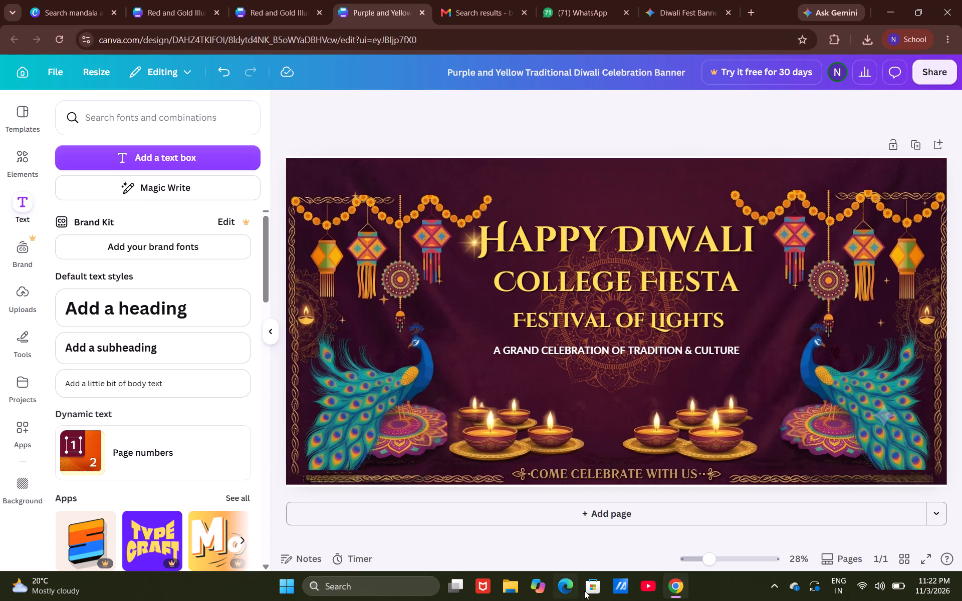
Enlarge the central mandala slightly more and shift it up so it stays horizontally centred behind the heading texts.
{"action": "left_click", "coordinate": [617, 377]}
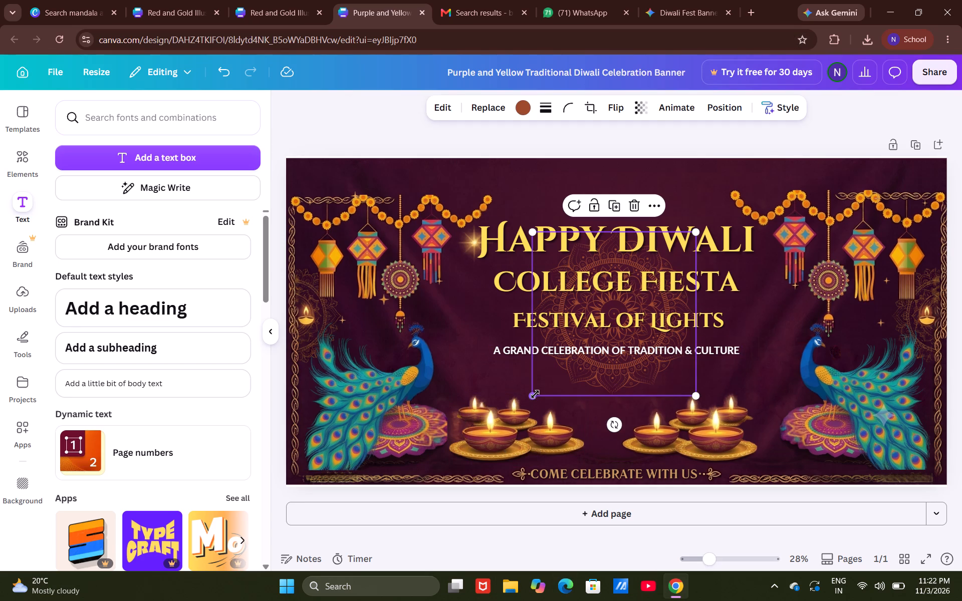
{"action": "right_click_drag", "start_coordinate": [535, 394], "coordinate": [517, 402]}
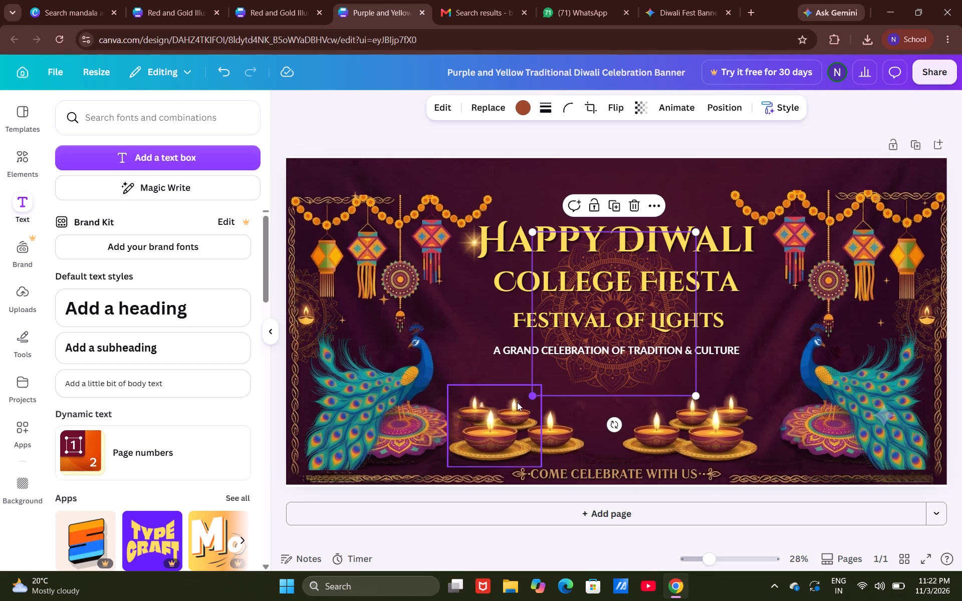
{"action": "right_click_drag", "start_coordinate": [517, 402], "coordinate": [517, 401]}
{"action": "left_click", "coordinate": [675, 146]}
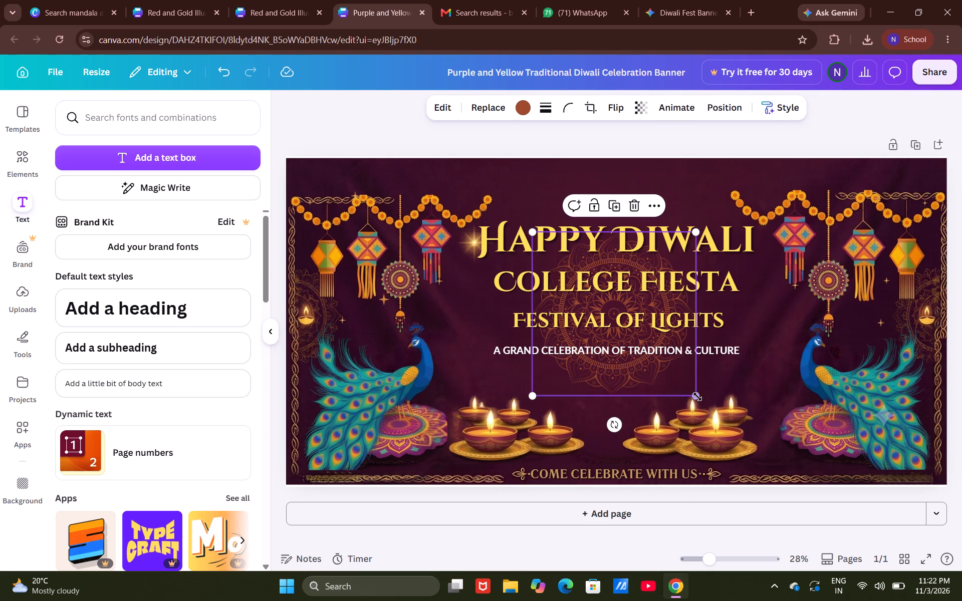
{"action": "right_click_drag", "start_coordinate": [697, 397], "coordinate": [730, 395]}
{"action": "left_click", "coordinate": [676, 144]}
{"action": "left_click_drag", "start_coordinate": [534, 395], "coordinate": [519, 410]}
{"action": "left_click_drag", "start_coordinate": [608, 395], "coordinate": [615, 381]}
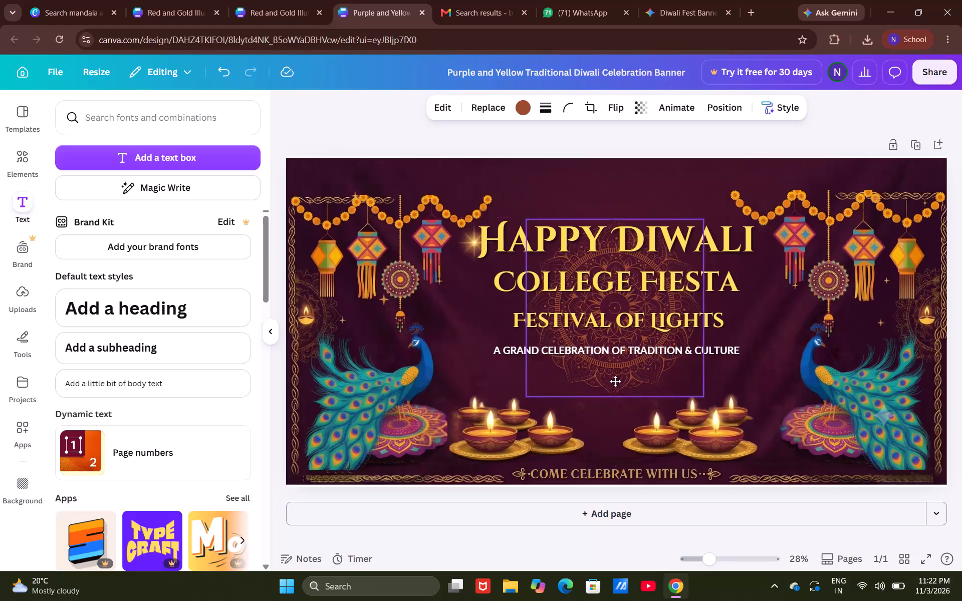
{"action": "left_click_drag", "start_coordinate": [615, 381], "coordinate": [615, 383]}
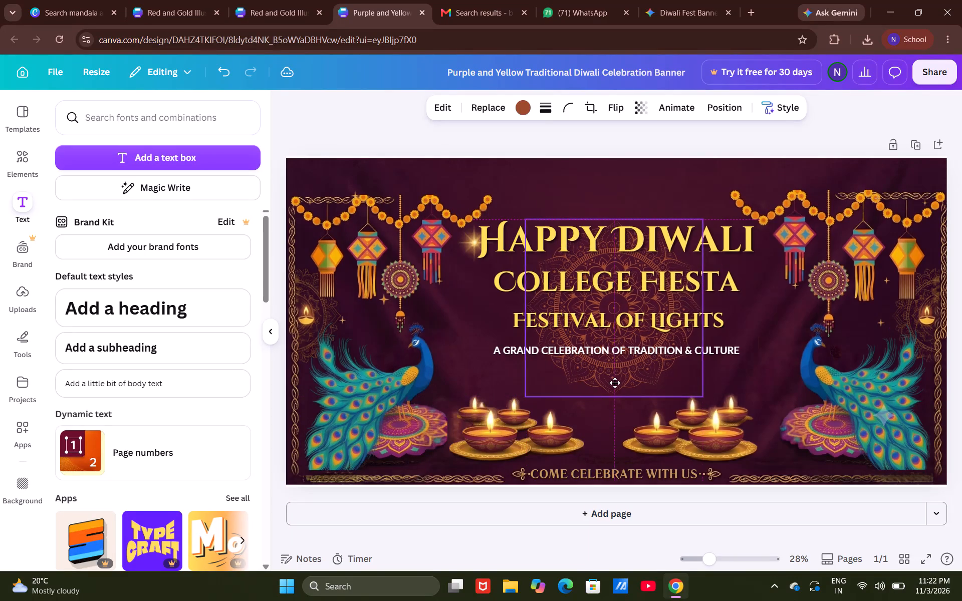
{"action": "left_click_drag", "start_coordinate": [615, 383], "coordinate": [614, 381]}
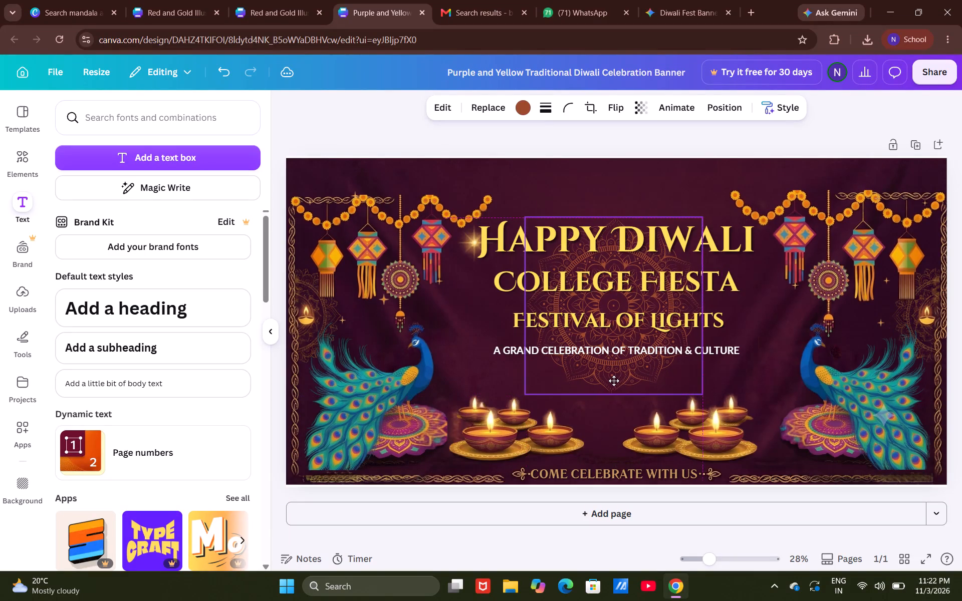
{"action": "left_click_drag", "start_coordinate": [614, 381], "coordinate": [615, 381]}
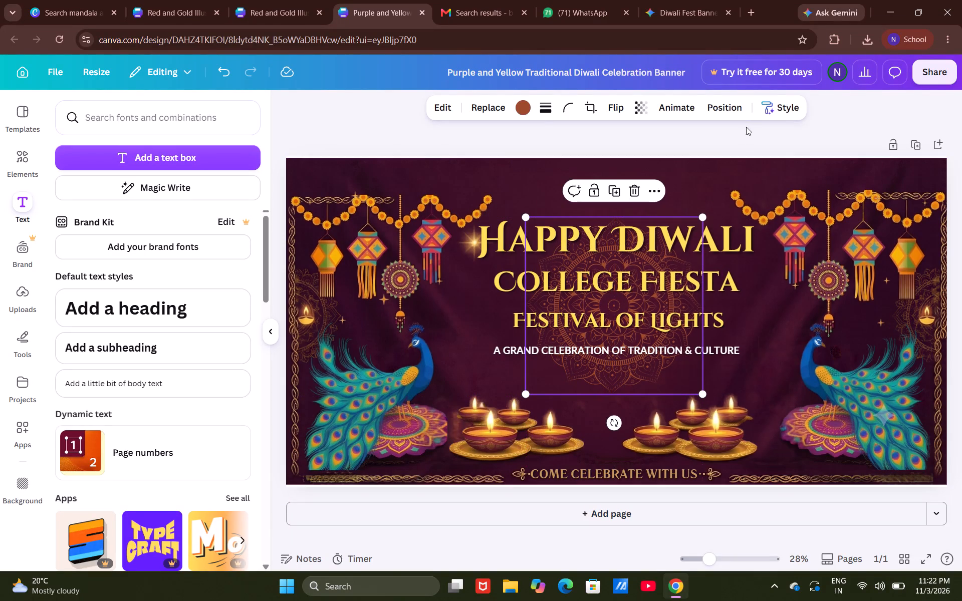
{"action": "left_click", "coordinate": [747, 125]}
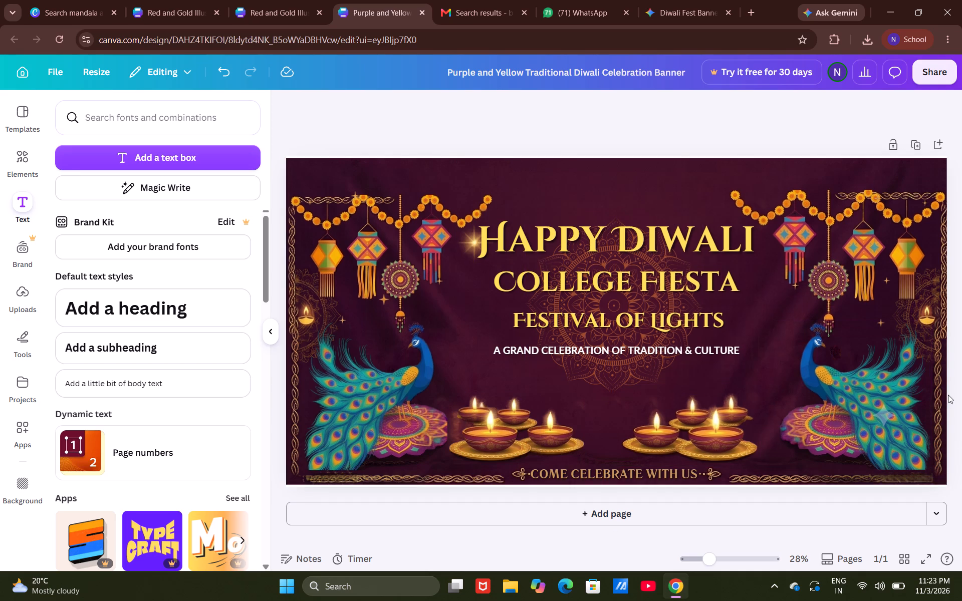
Delete the two vertical golden border strips beside the peacocks along the banner's lower side edges.
{"action": "left_click", "coordinate": [934, 379]}
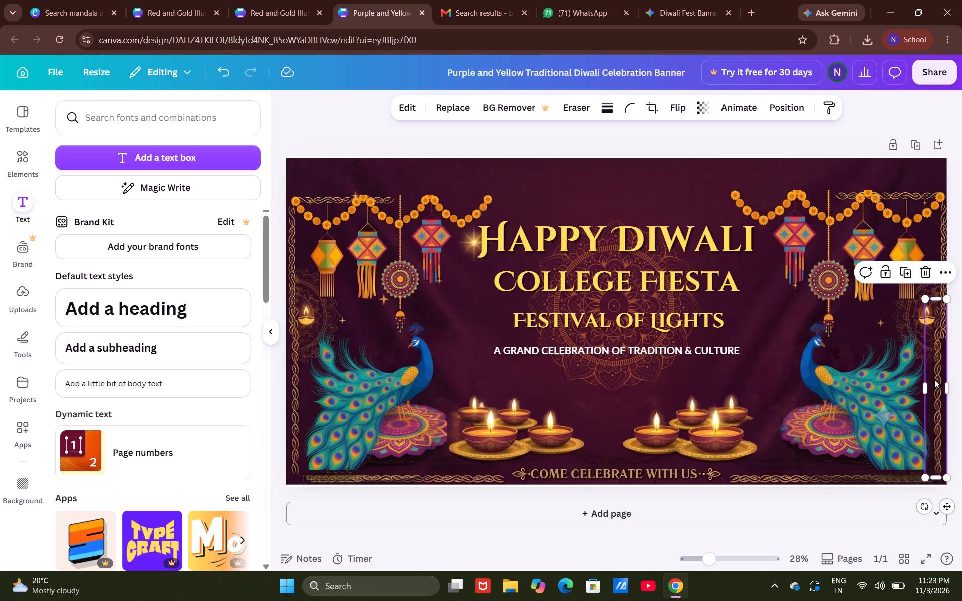
{"action": "key", "text": "BackSpace"}
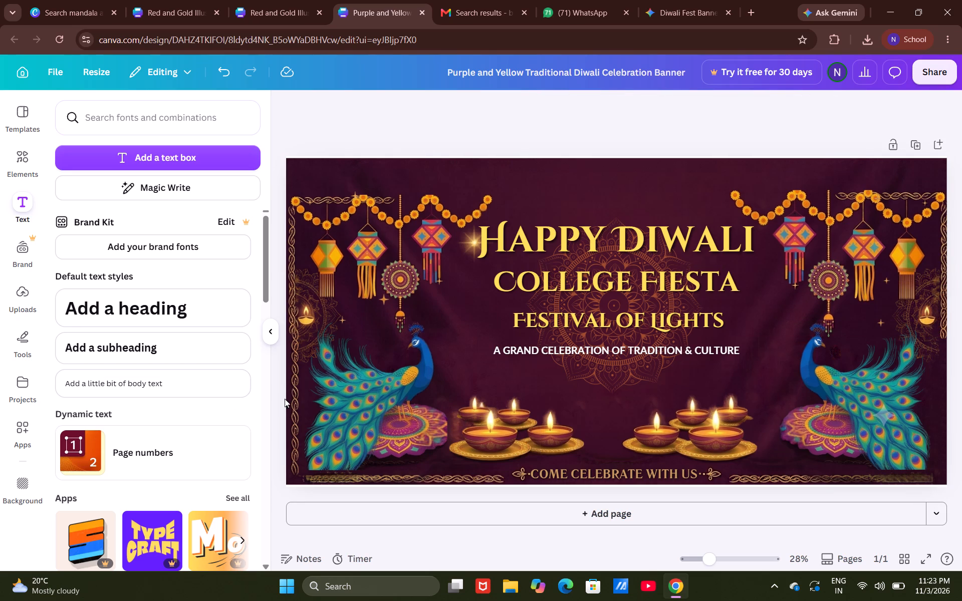
{"action": "left_click", "coordinate": [292, 399]}
{"action": "key", "text": "BackSpace"}
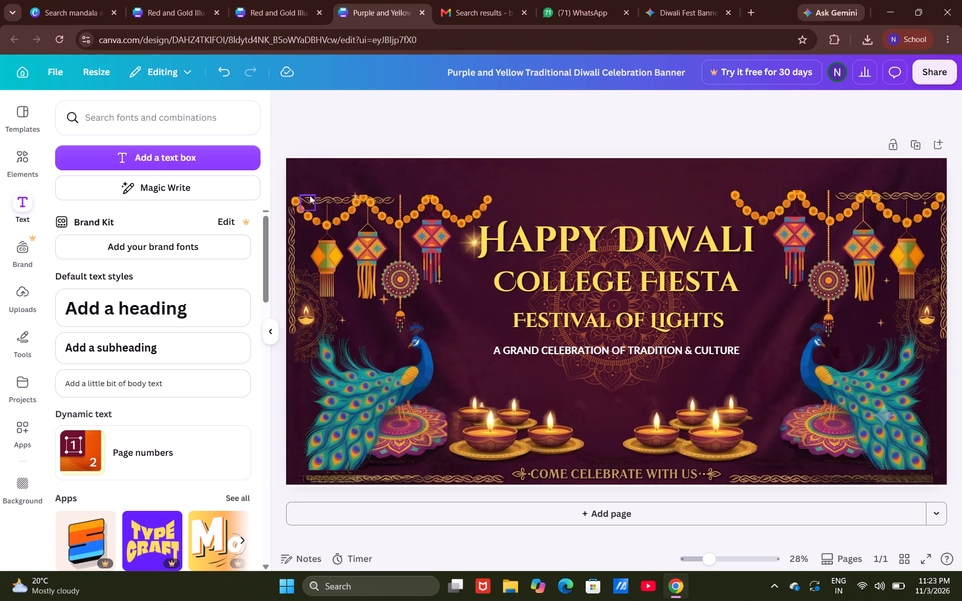
{"action": "left_click", "coordinate": [545, 146]}
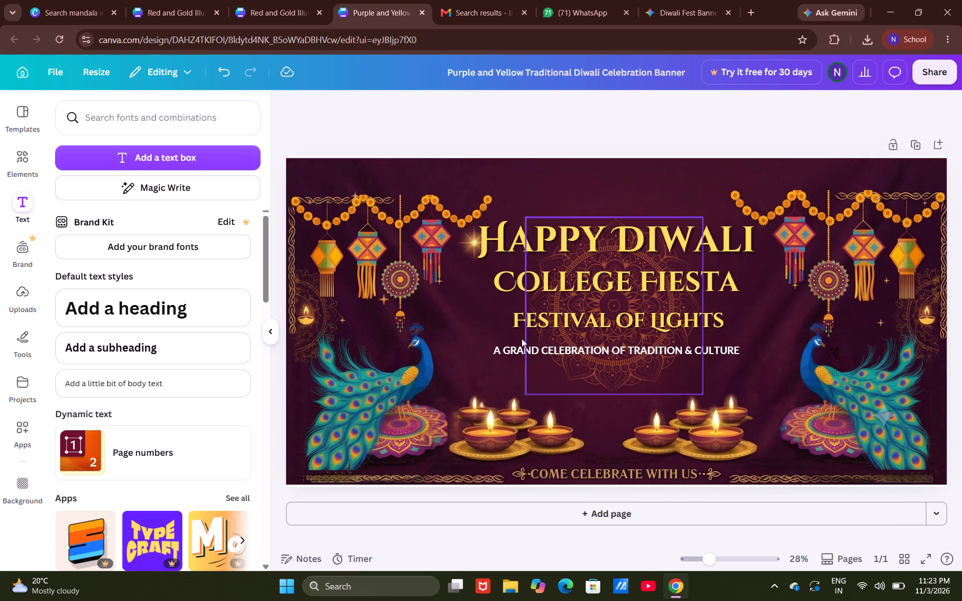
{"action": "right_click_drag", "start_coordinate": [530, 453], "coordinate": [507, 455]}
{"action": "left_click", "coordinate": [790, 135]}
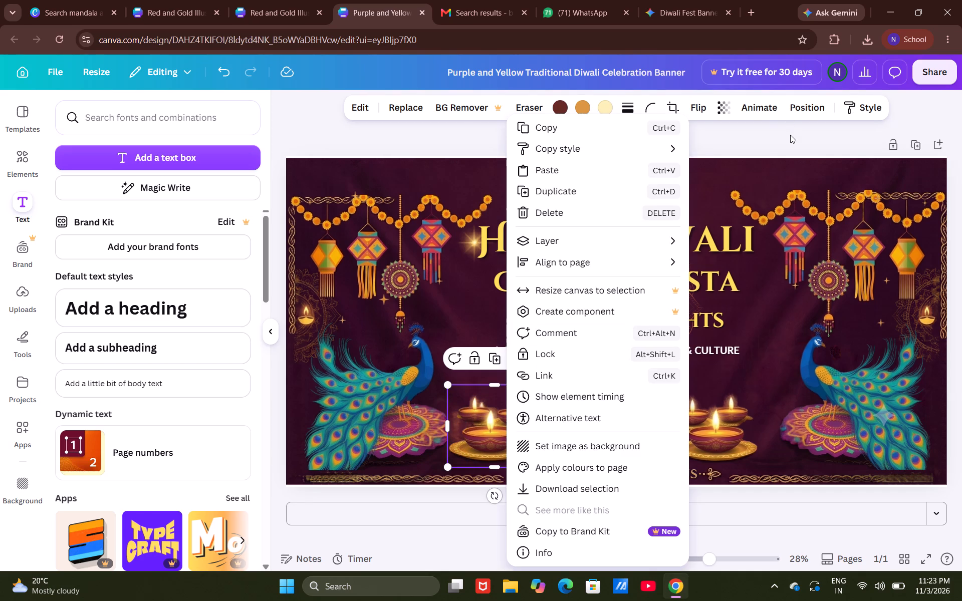
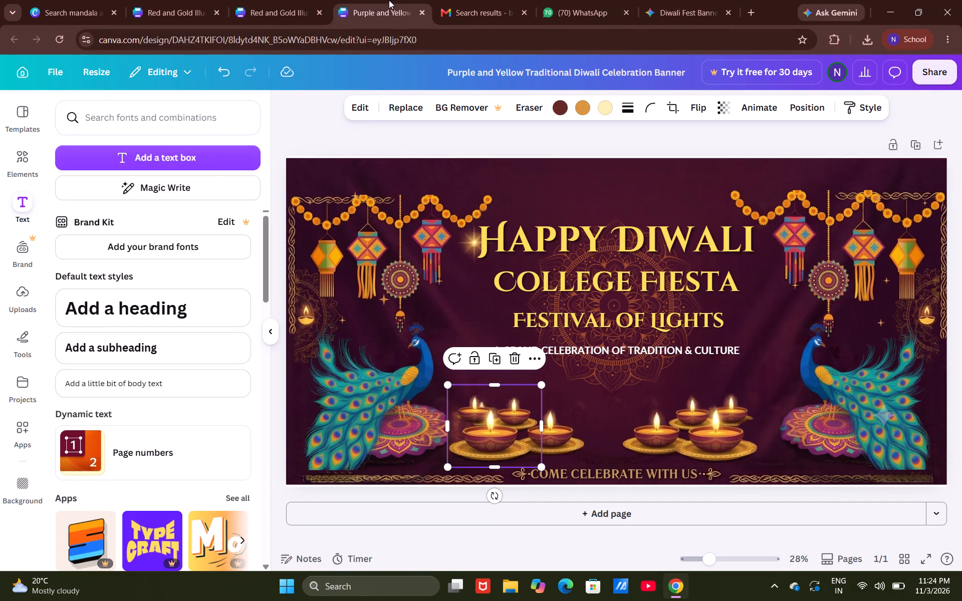
{"action": "left_click", "coordinate": [245, 0]}
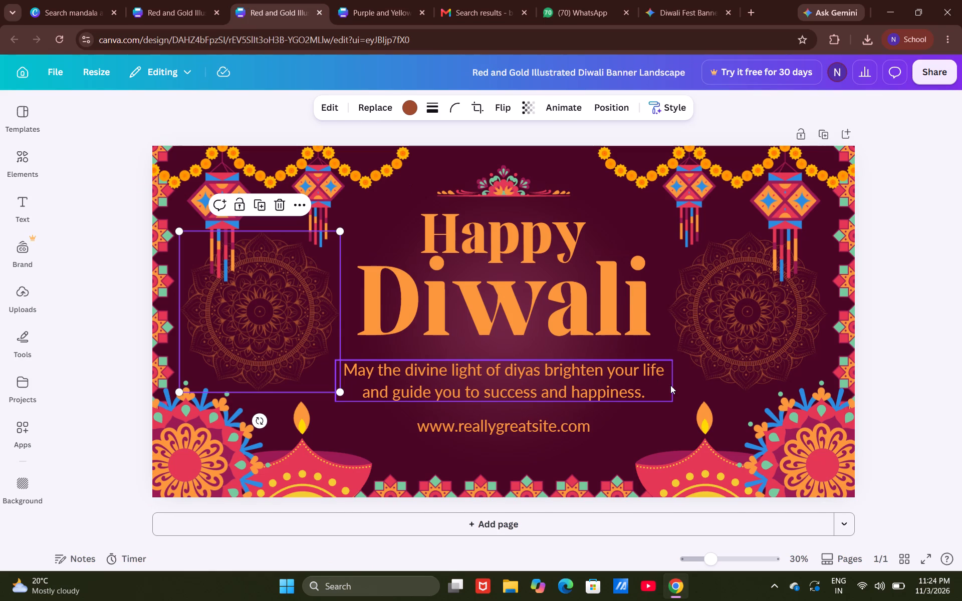
{"action": "left_click", "coordinate": [920, 259]}
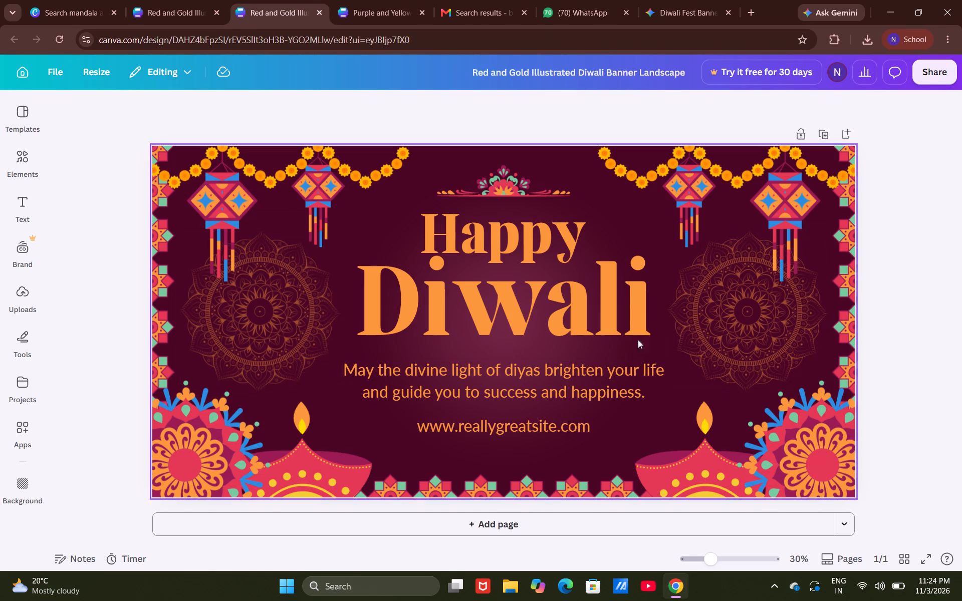
{"action": "left_click", "coordinate": [512, 427]}
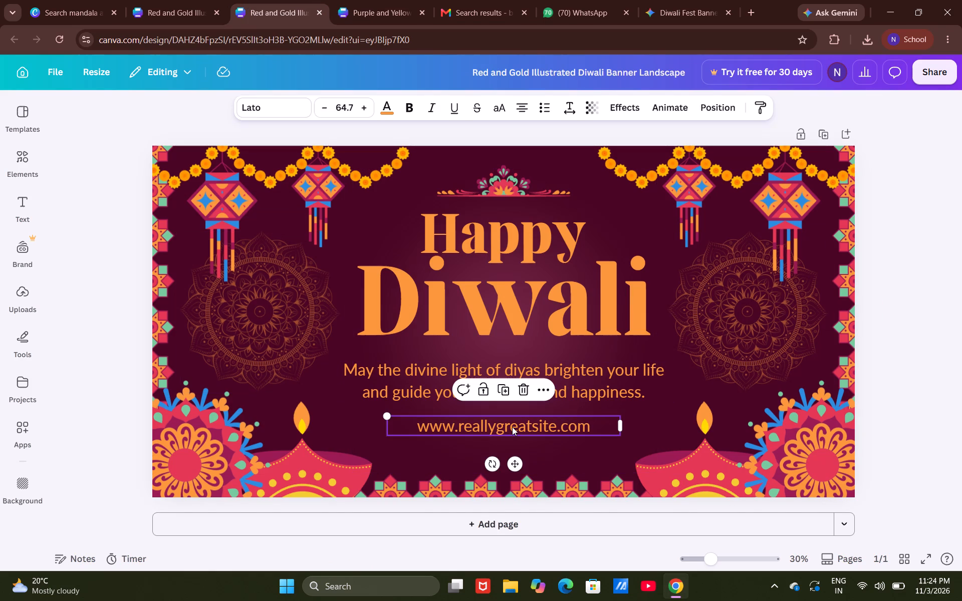
{"action": "key", "text": "BackSpace"}
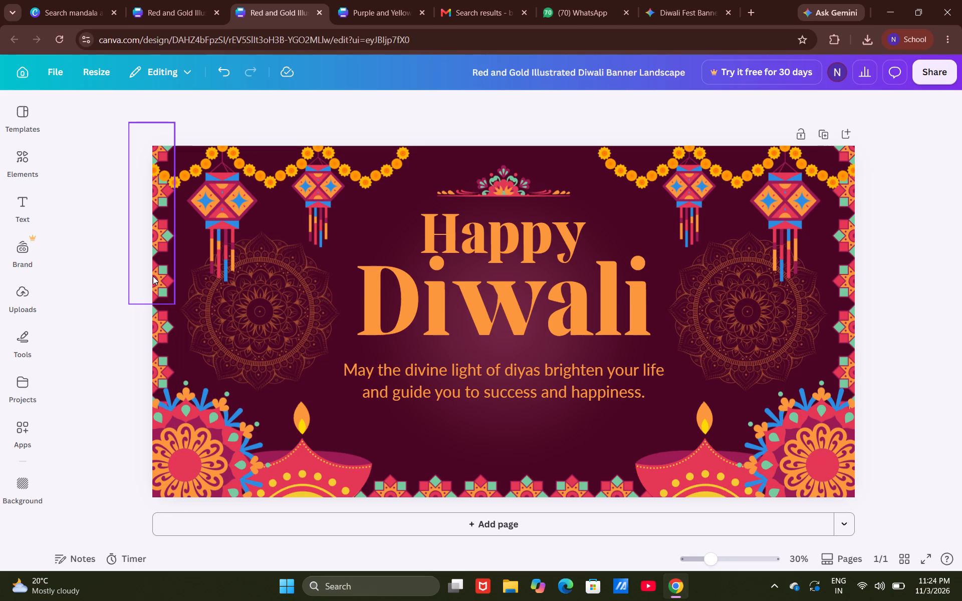
Lower the upper border strip on the banner's left edge to end just above the corner flower ornament.
{"action": "left_click_drag", "start_coordinate": [153, 276], "coordinate": [155, 367]}
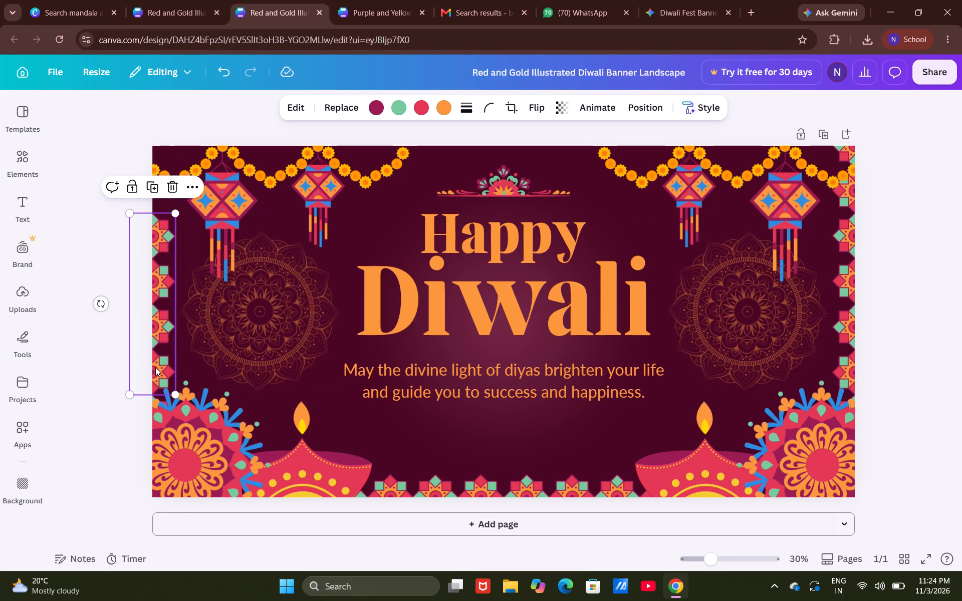
{"action": "left_click", "coordinate": [100, 256]}
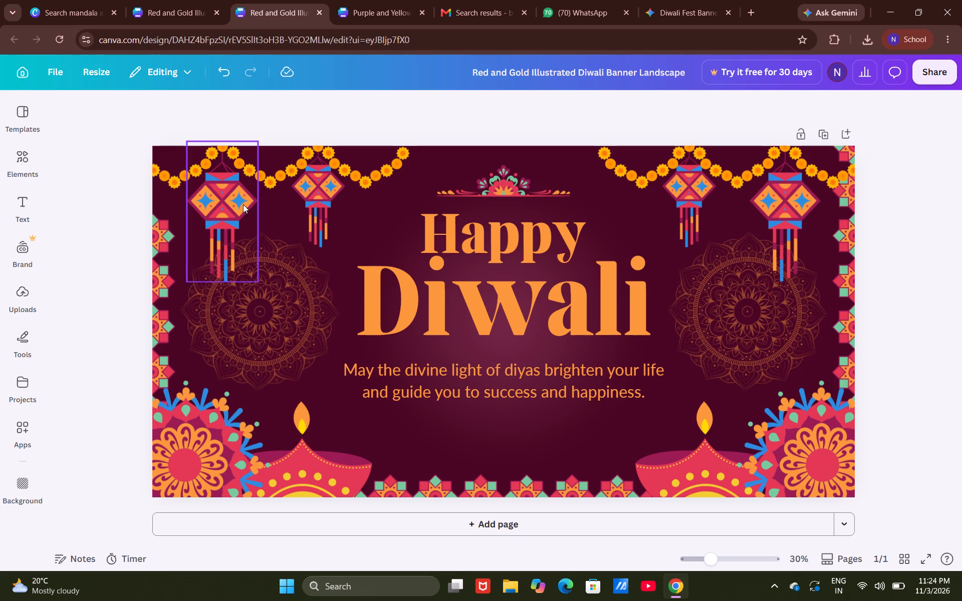
Lower the banner's left marigold garland and its two lanterns, shifting the smaller lantern slightly toward the heading.
{"action": "left_click_drag", "start_coordinate": [233, 203], "coordinate": [236, 252]}
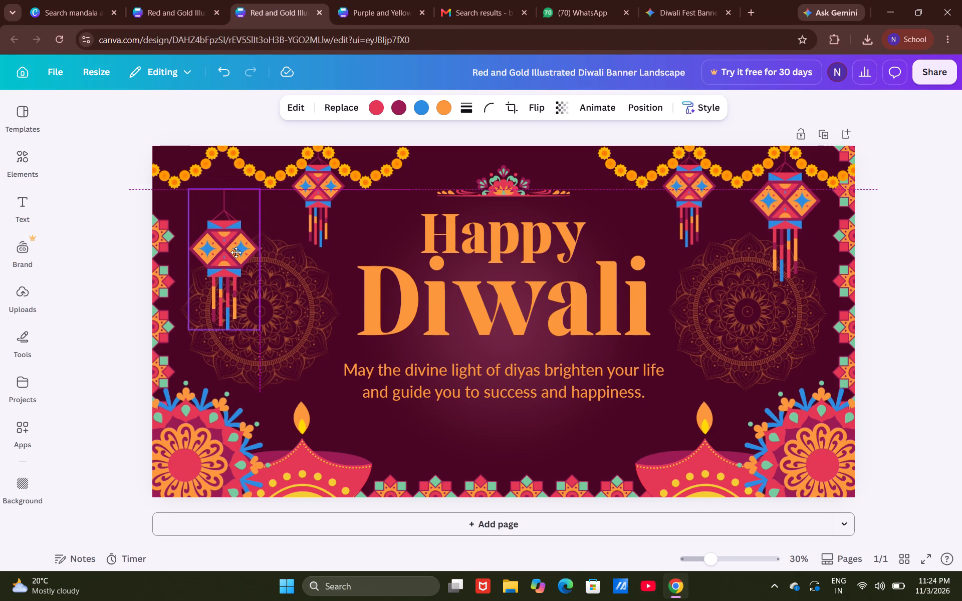
{"action": "left_click_drag", "start_coordinate": [236, 252], "coordinate": [234, 257]}
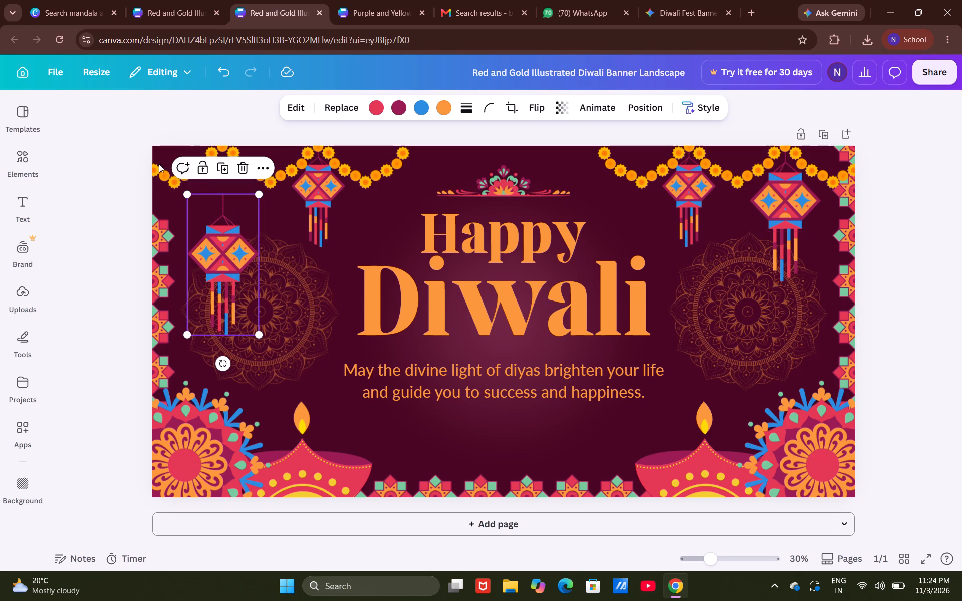
{"action": "left_click", "coordinate": [126, 170]}
{"action": "left_click_drag", "start_coordinate": [236, 162], "coordinate": [238, 179]}
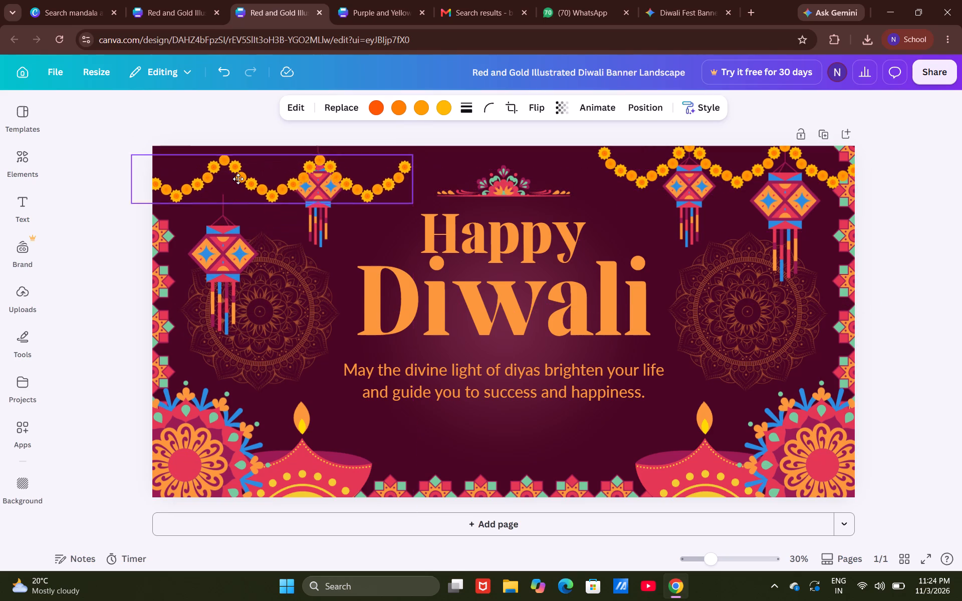
{"action": "left_click_drag", "start_coordinate": [238, 179], "coordinate": [237, 202]}
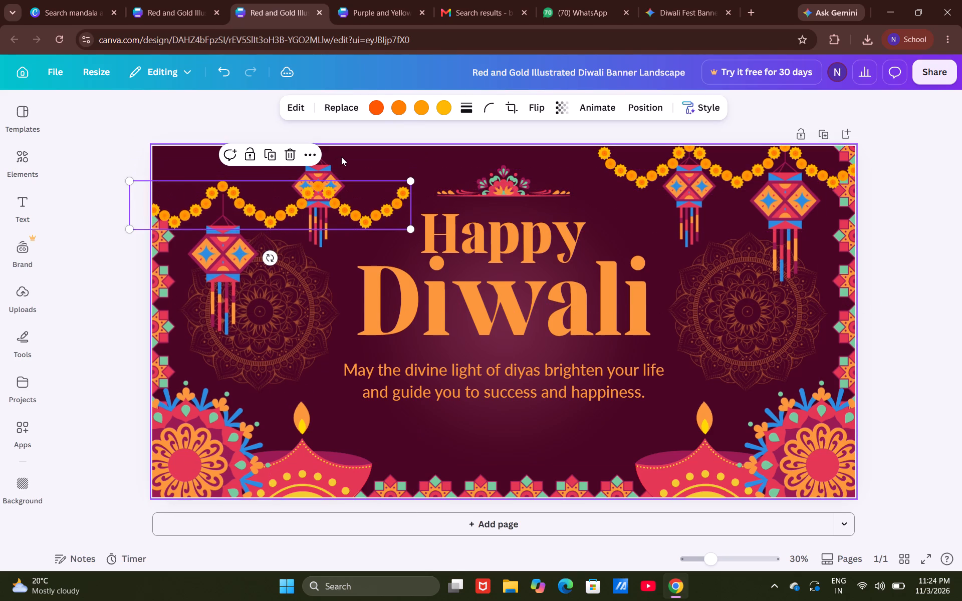
{"action": "left_click_drag", "start_coordinate": [343, 158], "coordinate": [343, 221]}
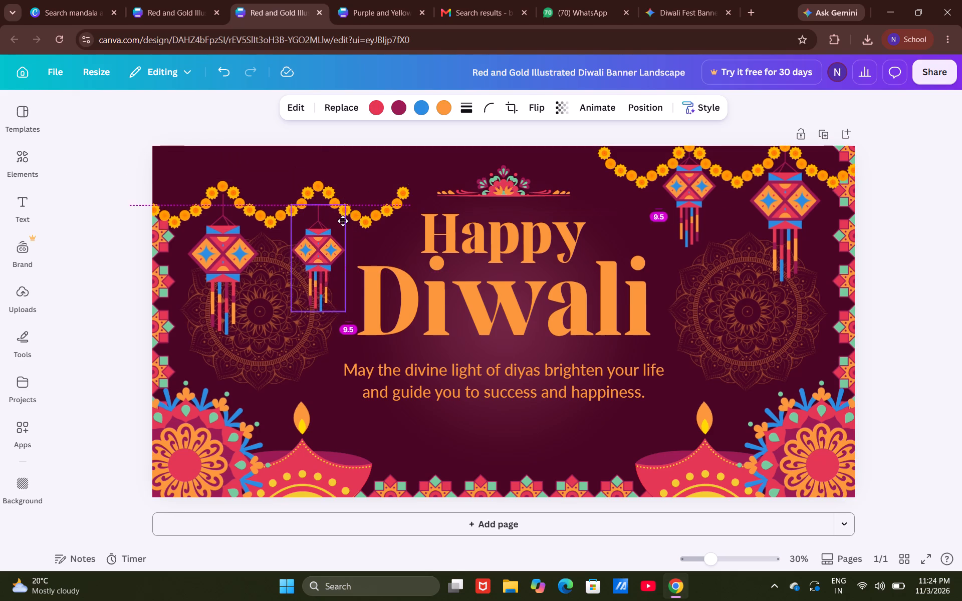
{"action": "left_click_drag", "start_coordinate": [343, 221], "coordinate": [338, 207]}
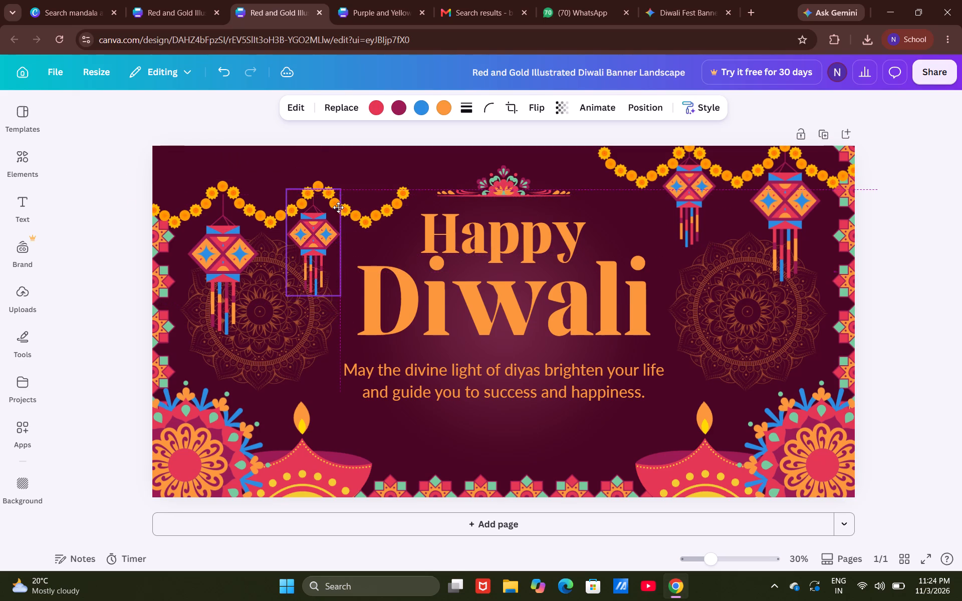
{"action": "left_click_drag", "start_coordinate": [338, 207], "coordinate": [360, 220]}
{"action": "left_click", "coordinate": [931, 180]}
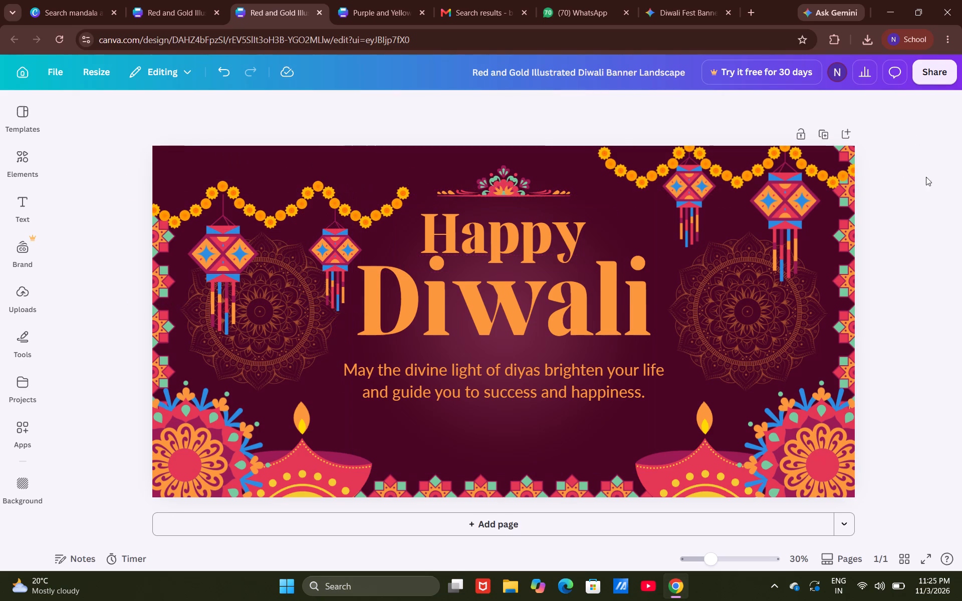
Lower the upper border strip on the banner's right edge to the same height as the left strip.
{"action": "right_click_drag", "start_coordinate": [845, 201], "coordinate": [859, 268]}
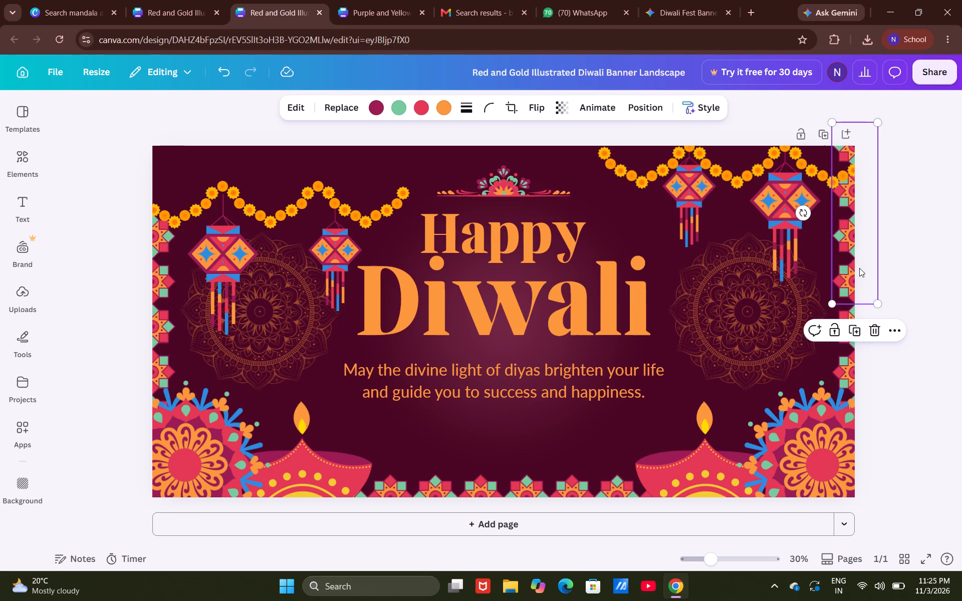
{"action": "right_click_drag", "start_coordinate": [859, 268], "coordinate": [854, 283]}
{"action": "left_click", "coordinate": [912, 264]}
{"action": "left_click_drag", "start_coordinate": [845, 251], "coordinate": [847, 307]}
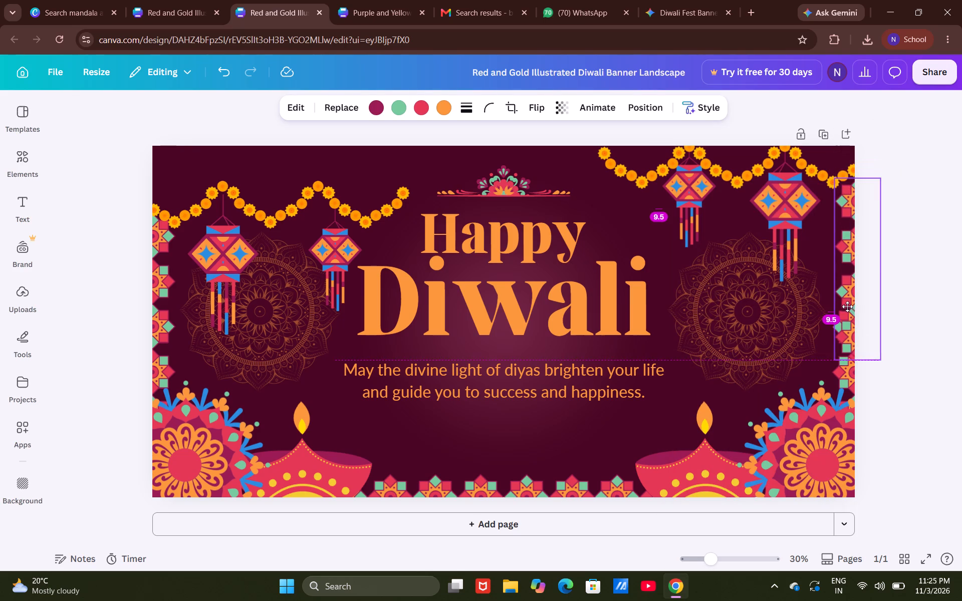
{"action": "left_click_drag", "start_coordinate": [847, 307], "coordinate": [845, 341]}
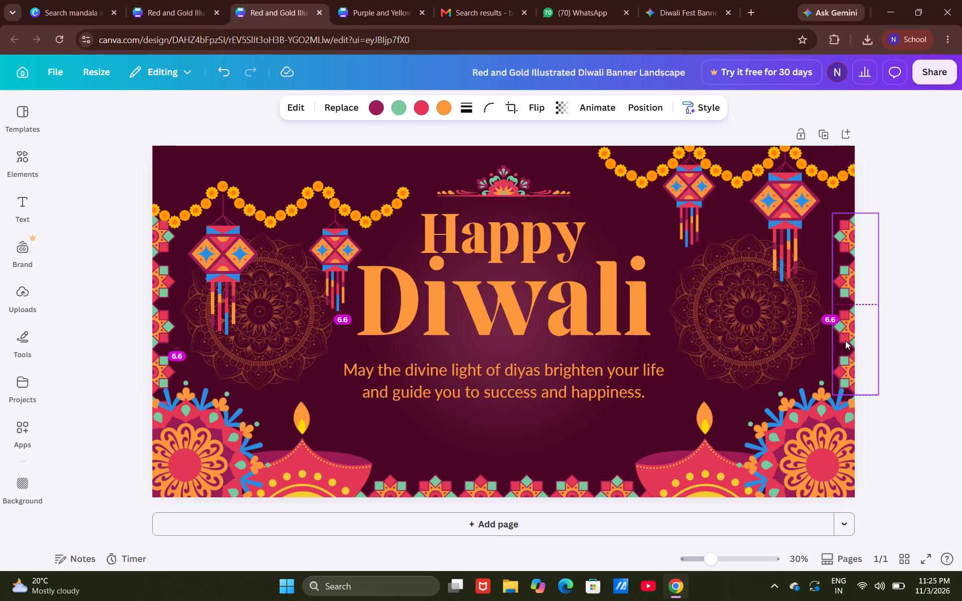
{"action": "left_click", "coordinate": [913, 246]}
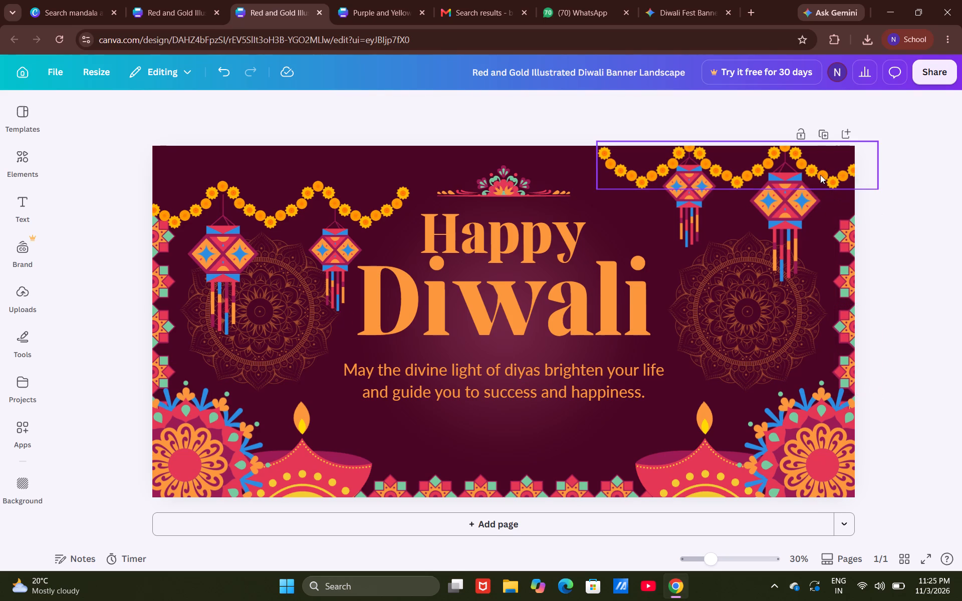
Lower the banner's right marigold garland to roughly the left garland's height, keeping its horizontal position.
{"action": "left_click_drag", "start_coordinate": [820, 175], "coordinate": [821, 222]}
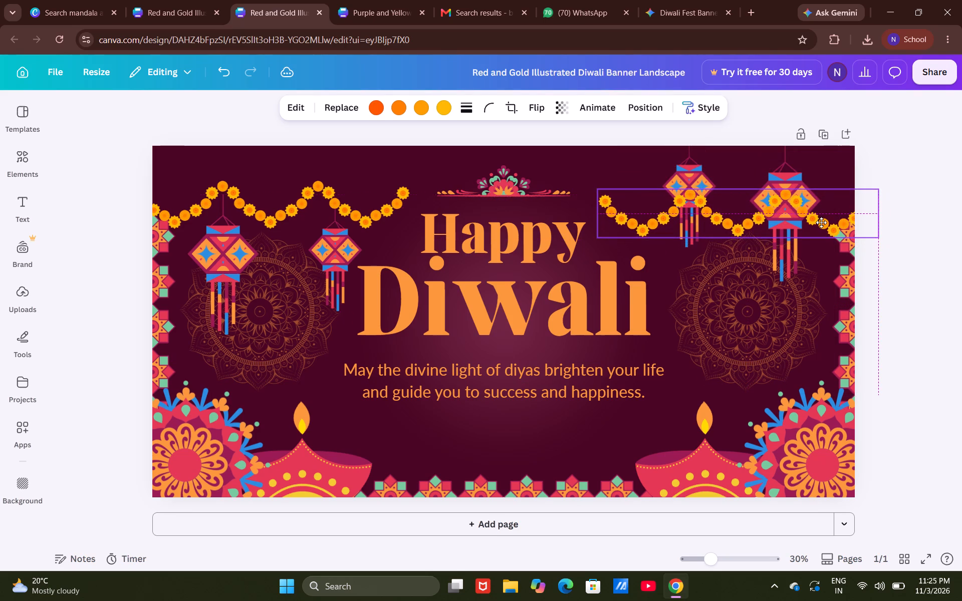
{"action": "left_click_drag", "start_coordinate": [821, 222], "coordinate": [827, 225]}
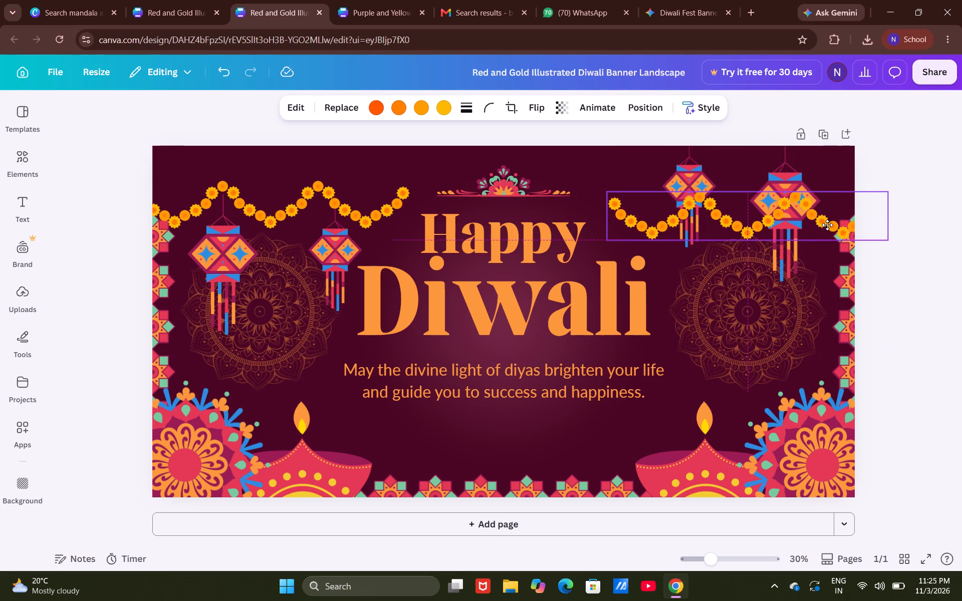
{"action": "left_click_drag", "start_coordinate": [827, 225], "coordinate": [819, 226]}
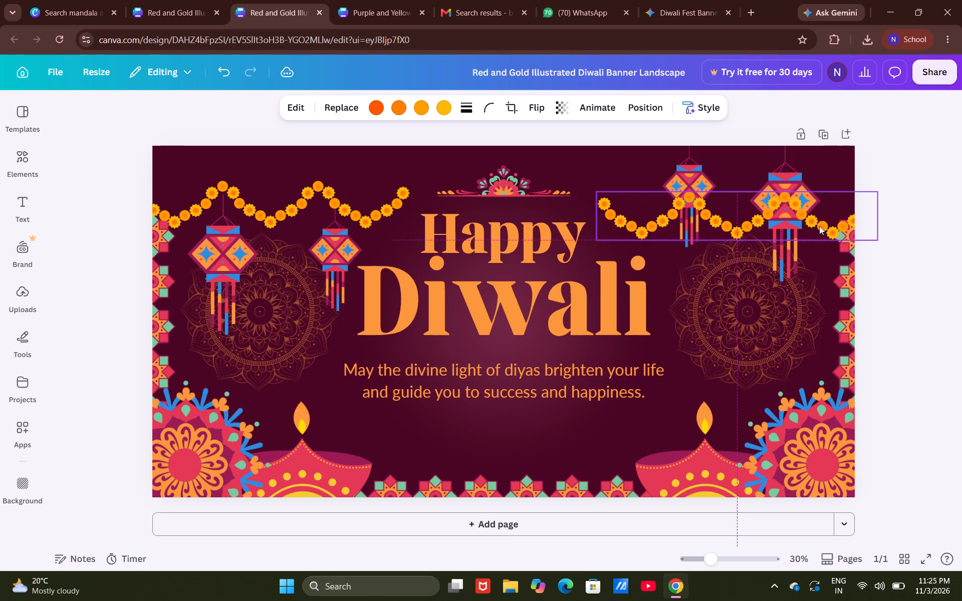
{"action": "left_click", "coordinate": [954, 180]}
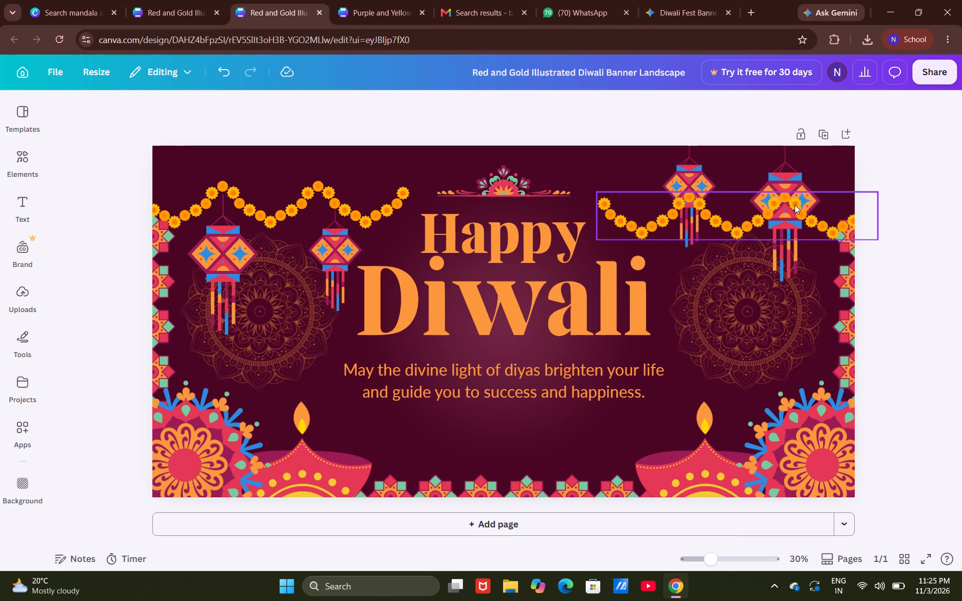
Lower the two right lanterns to hang from the lowered garland, shifting the smaller one slightly toward the larger.
{"action": "left_click_drag", "start_coordinate": [791, 185], "coordinate": [789, 255]}
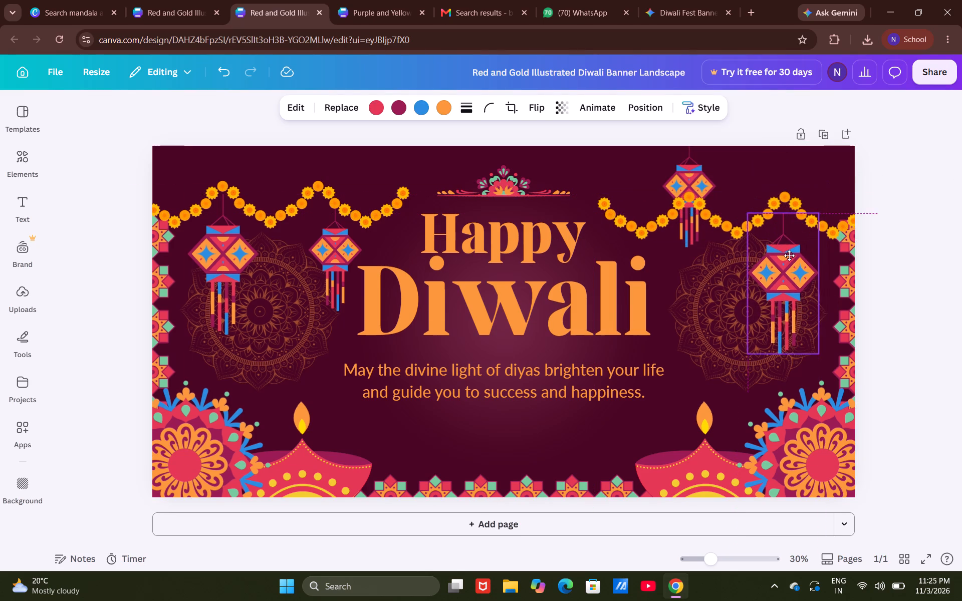
{"action": "left_click_drag", "start_coordinate": [789, 255], "coordinate": [788, 242]}
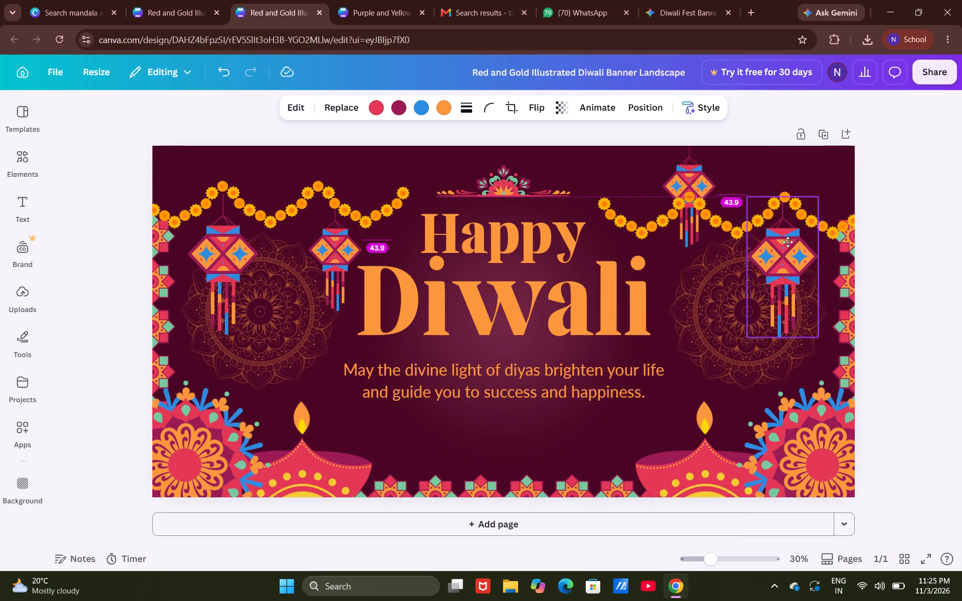
{"action": "left_click_drag", "start_coordinate": [788, 242], "coordinate": [789, 248]}
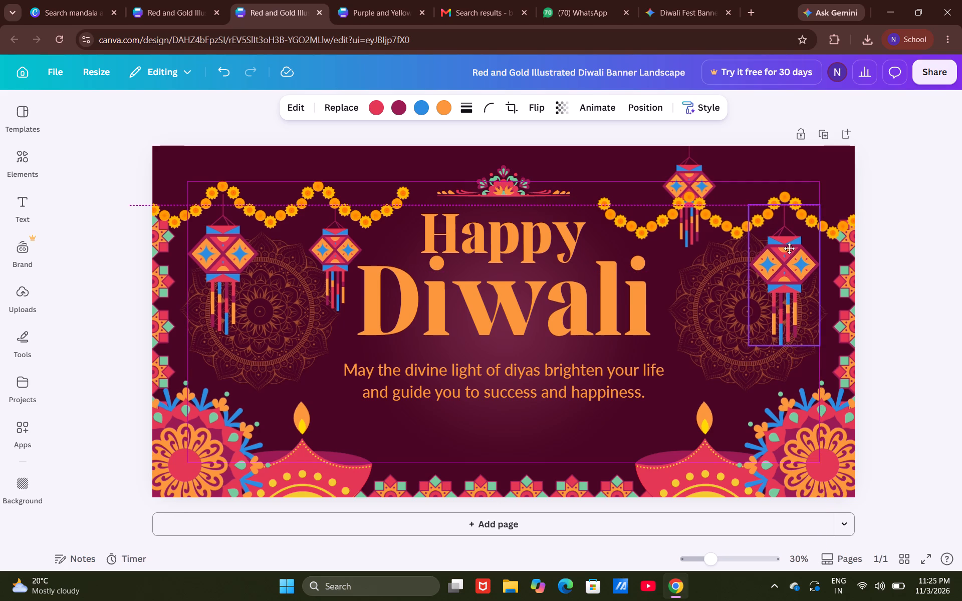
{"action": "left_click_drag", "start_coordinate": [789, 248], "coordinate": [791, 244]}
{"action": "left_click", "coordinate": [910, 224]}
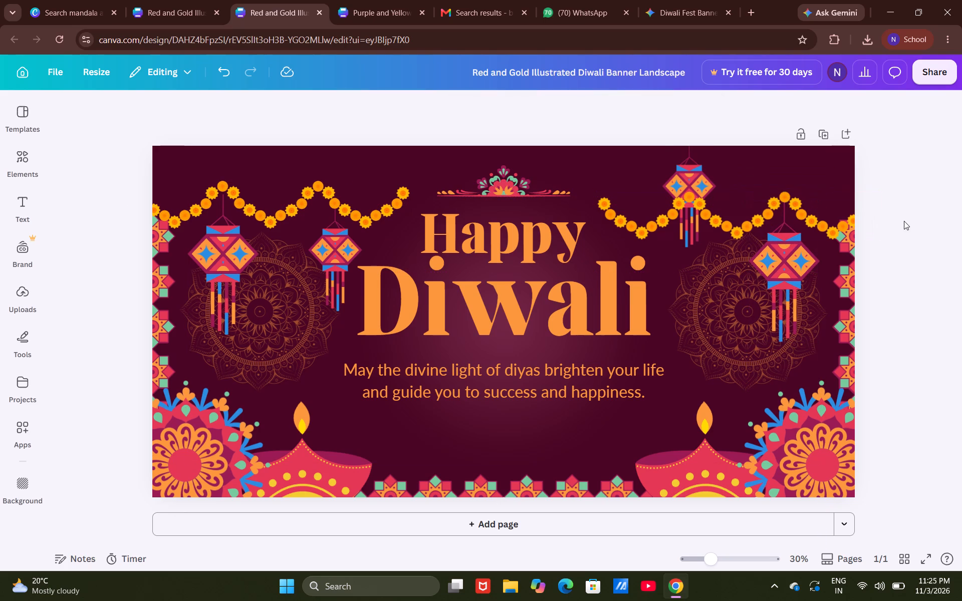
{"action": "left_click_drag", "start_coordinate": [671, 158], "coordinate": [679, 231]}
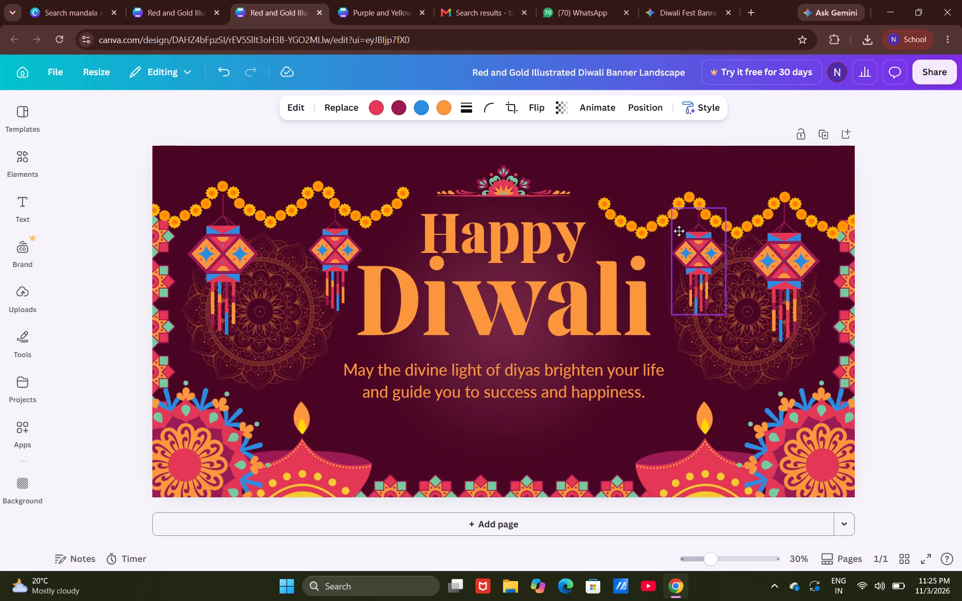
{"action": "left_click_drag", "start_coordinate": [679, 231], "coordinate": [680, 225]}
{"action": "left_click", "coordinate": [933, 309]}
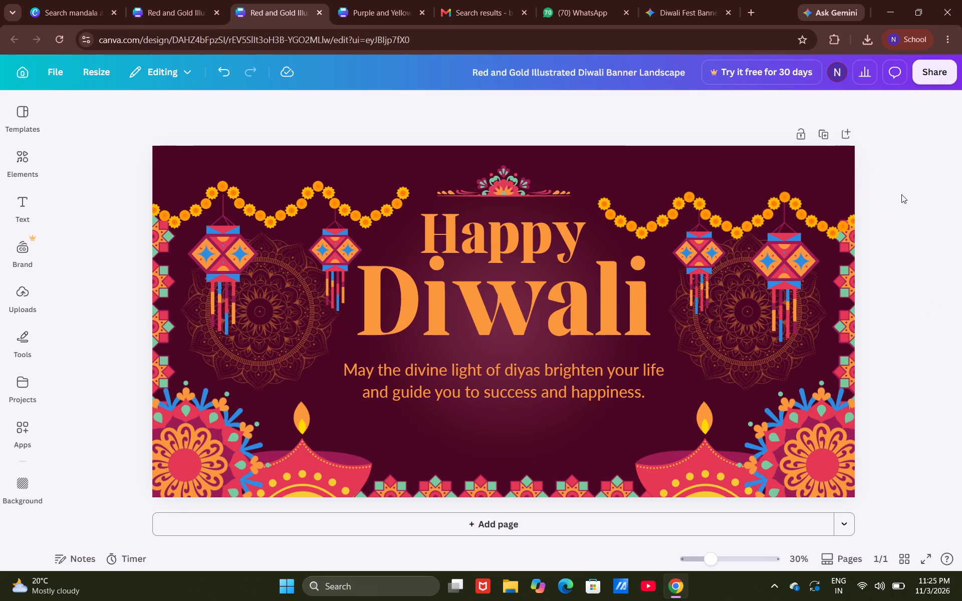
Move the left mandala to the banner's centre, behind the Diwali heading and the greeting text.
{"action": "left_click_drag", "start_coordinate": [286, 332], "coordinate": [316, 349]}
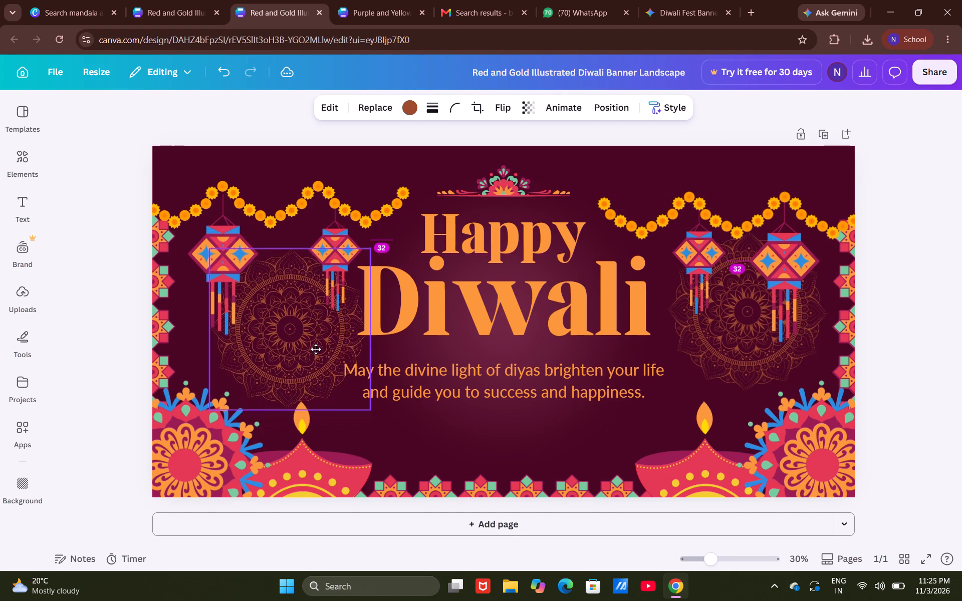
{"action": "left_click_drag", "start_coordinate": [316, 349], "coordinate": [329, 354]}
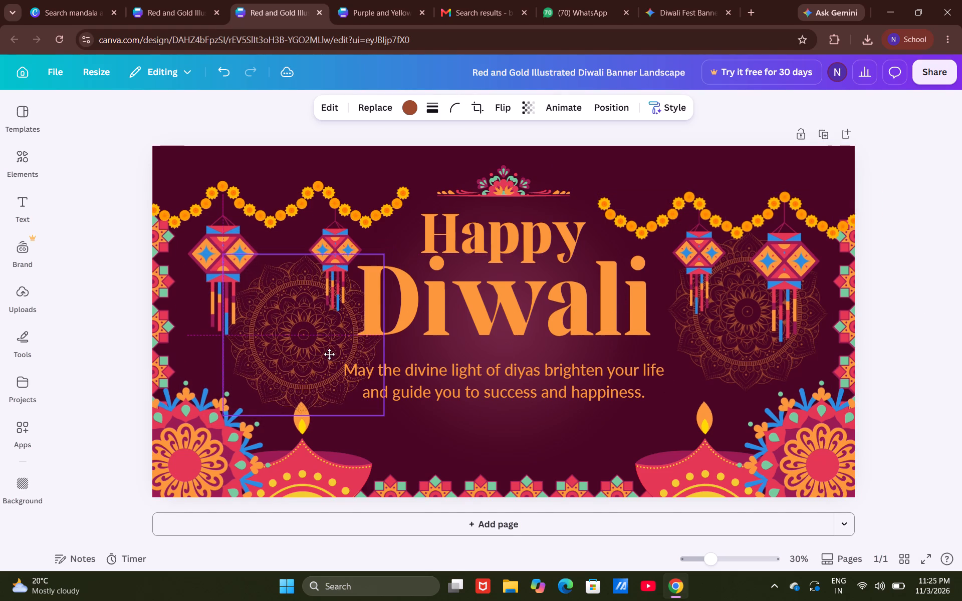
{"action": "left_click_drag", "start_coordinate": [329, 354], "coordinate": [525, 353]}
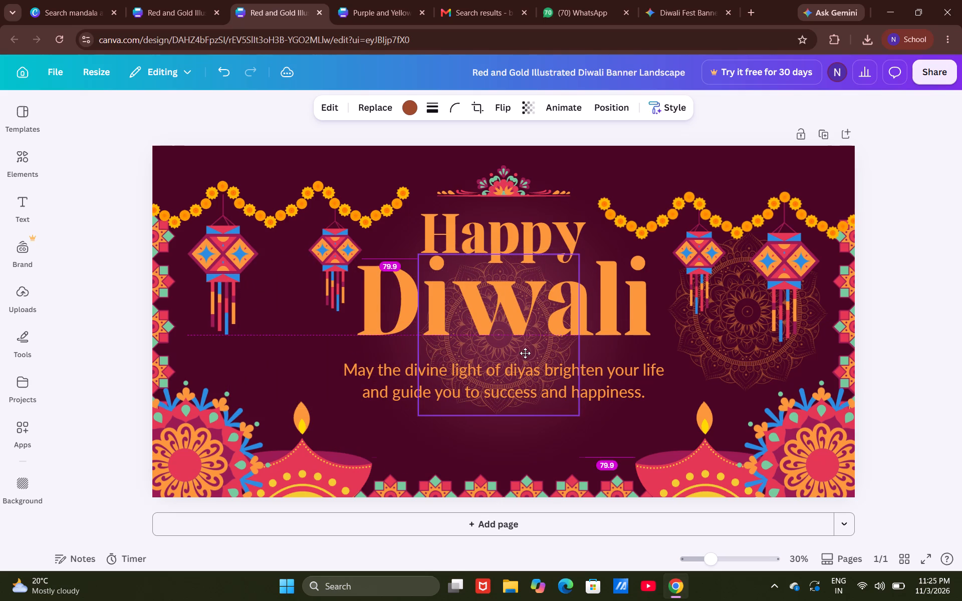
{"action": "left_click_drag", "start_coordinate": [525, 353], "coordinate": [525, 355]}
Delete the remaining mandala behind the right lanterns.
{"action": "left_click", "coordinate": [709, 362]}
{"action": "key", "text": "BackSpace"}
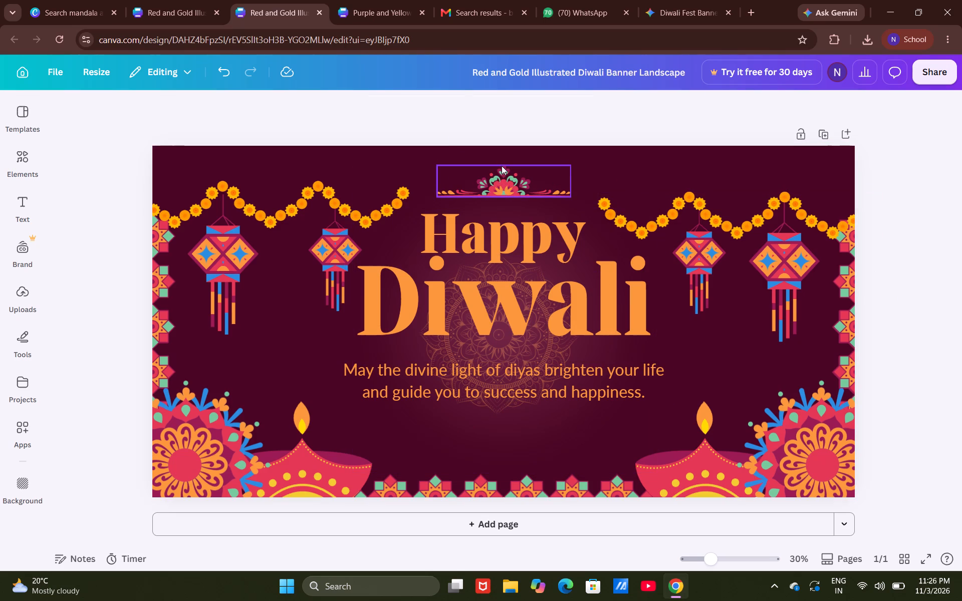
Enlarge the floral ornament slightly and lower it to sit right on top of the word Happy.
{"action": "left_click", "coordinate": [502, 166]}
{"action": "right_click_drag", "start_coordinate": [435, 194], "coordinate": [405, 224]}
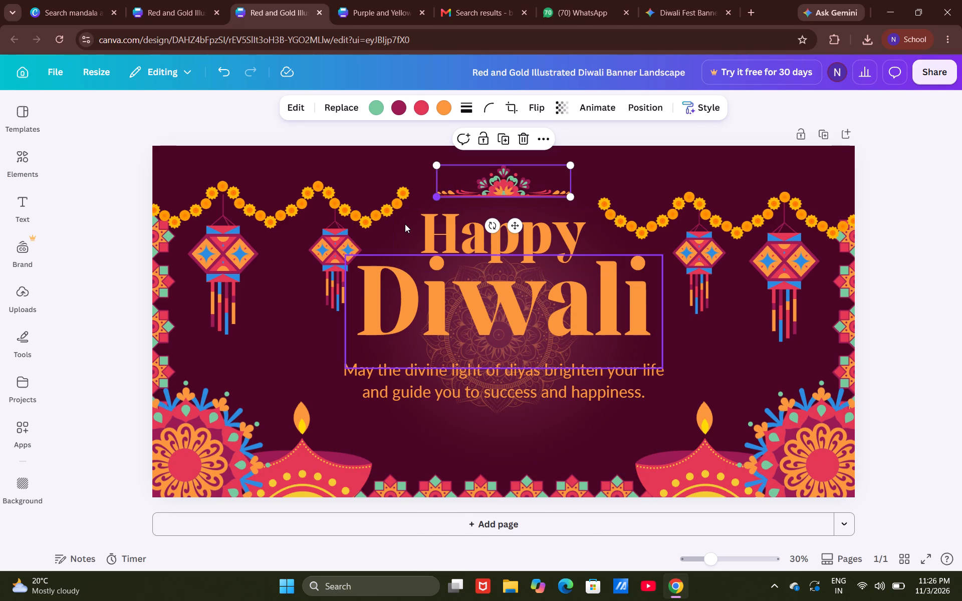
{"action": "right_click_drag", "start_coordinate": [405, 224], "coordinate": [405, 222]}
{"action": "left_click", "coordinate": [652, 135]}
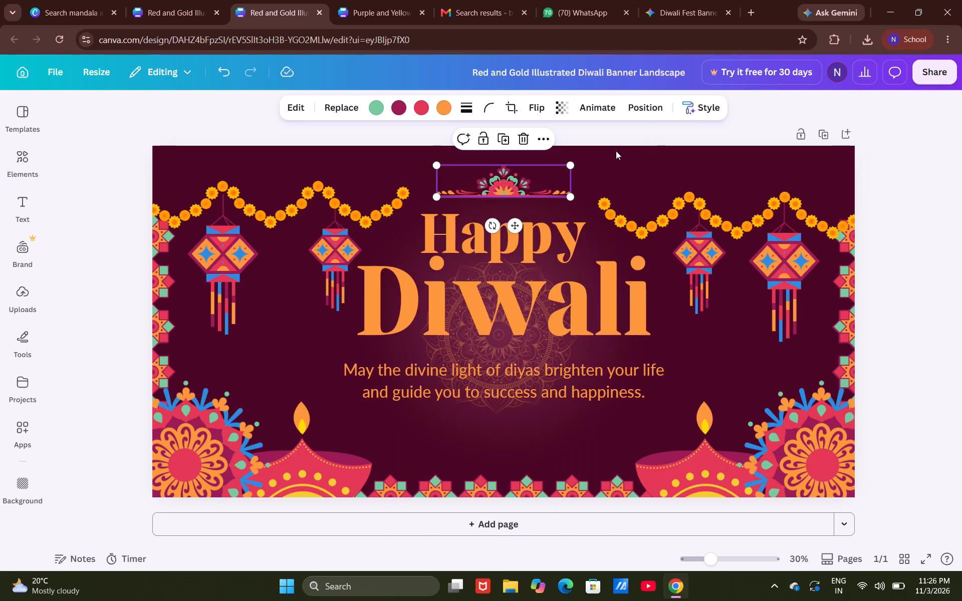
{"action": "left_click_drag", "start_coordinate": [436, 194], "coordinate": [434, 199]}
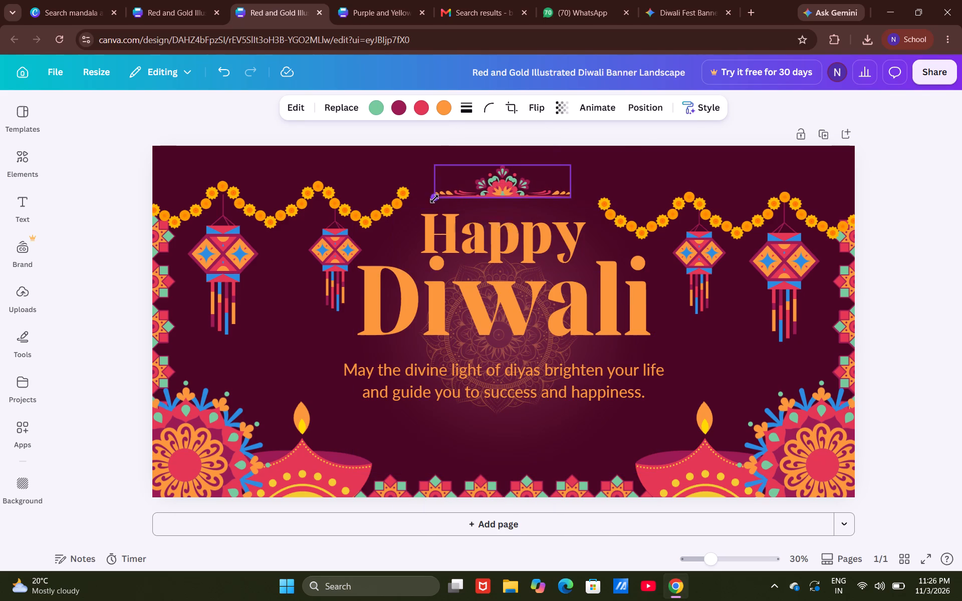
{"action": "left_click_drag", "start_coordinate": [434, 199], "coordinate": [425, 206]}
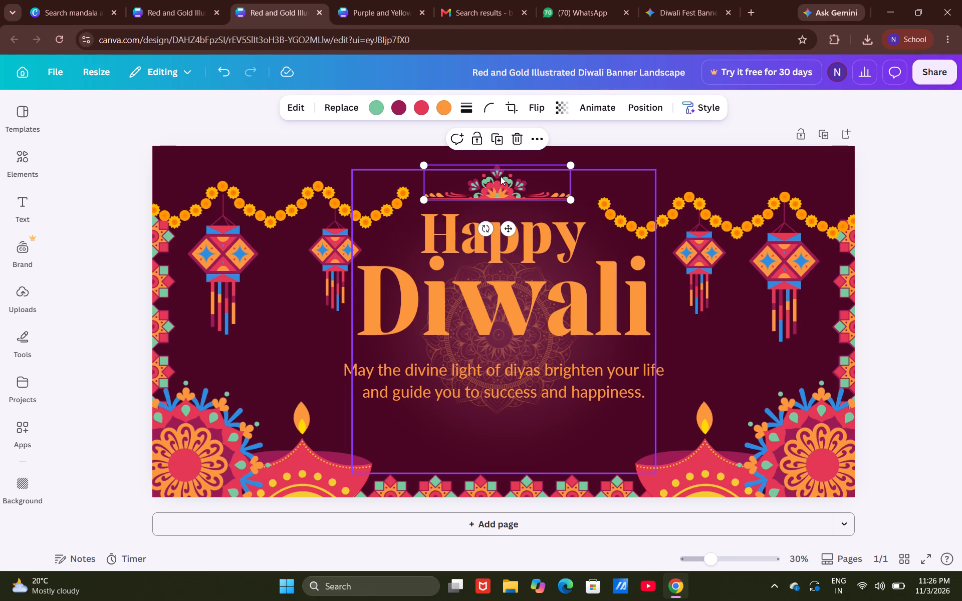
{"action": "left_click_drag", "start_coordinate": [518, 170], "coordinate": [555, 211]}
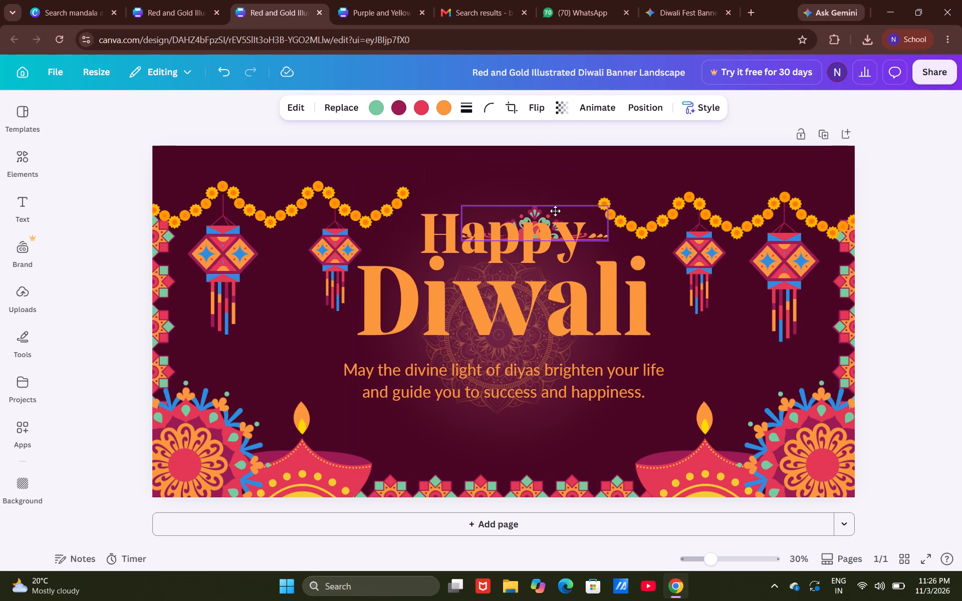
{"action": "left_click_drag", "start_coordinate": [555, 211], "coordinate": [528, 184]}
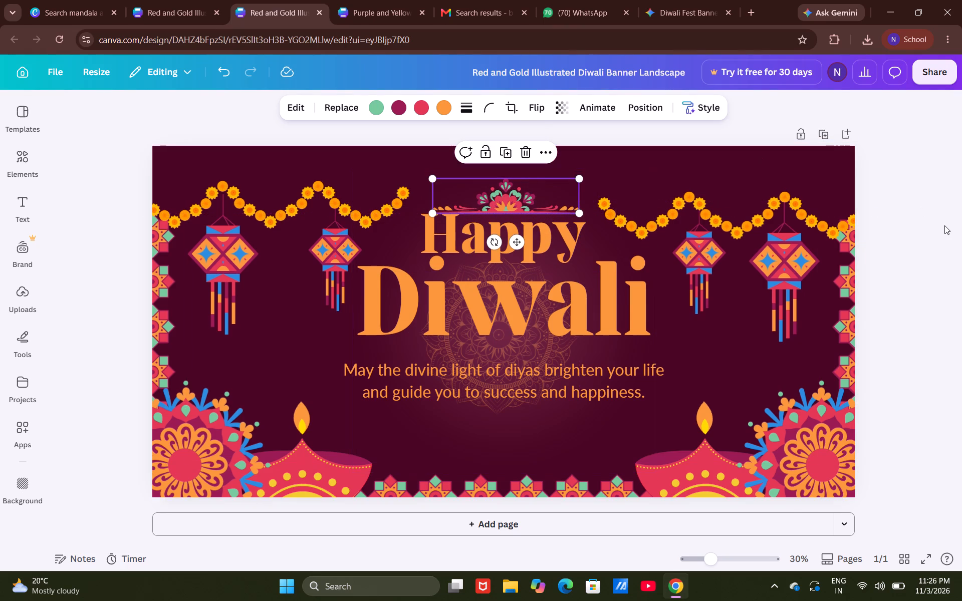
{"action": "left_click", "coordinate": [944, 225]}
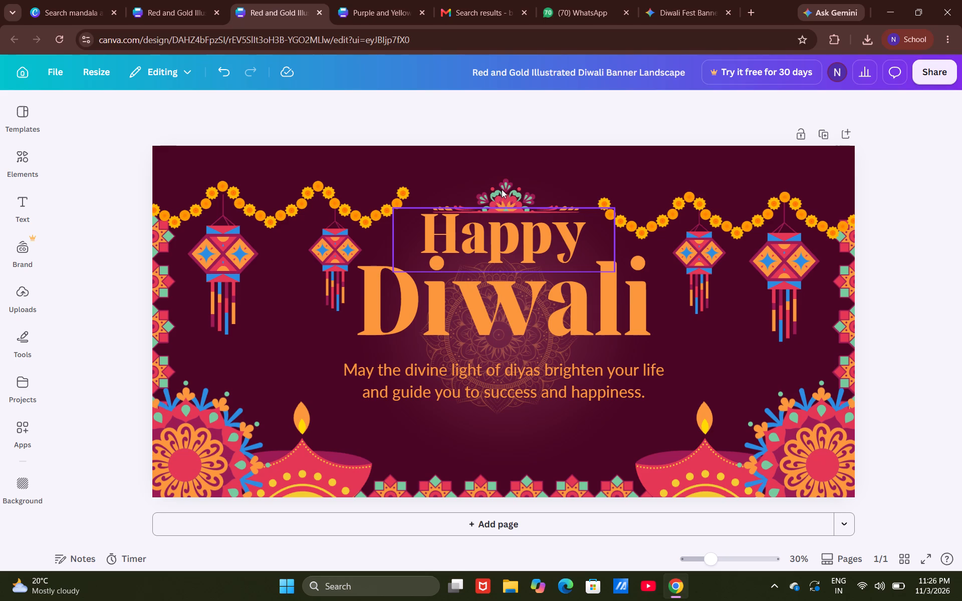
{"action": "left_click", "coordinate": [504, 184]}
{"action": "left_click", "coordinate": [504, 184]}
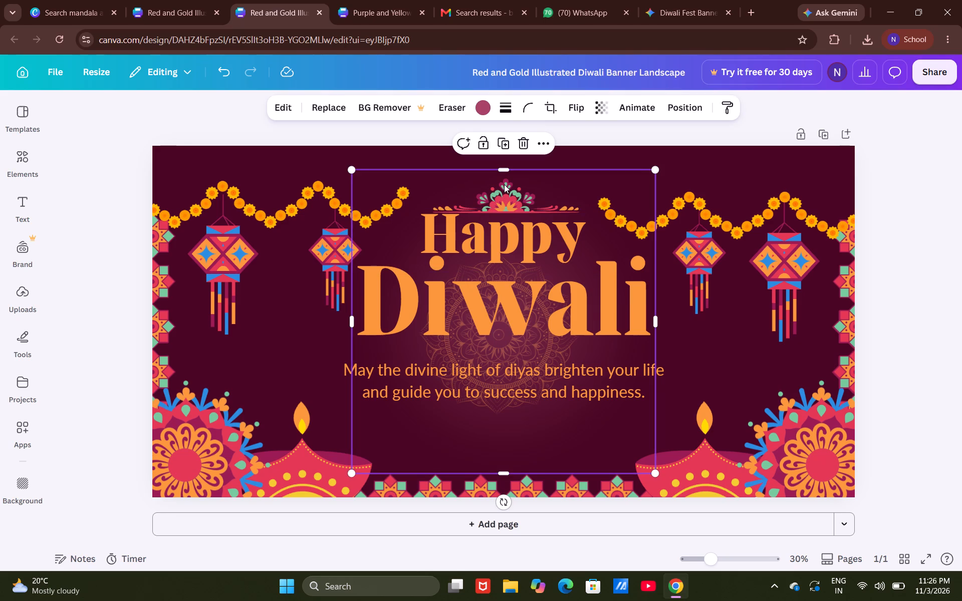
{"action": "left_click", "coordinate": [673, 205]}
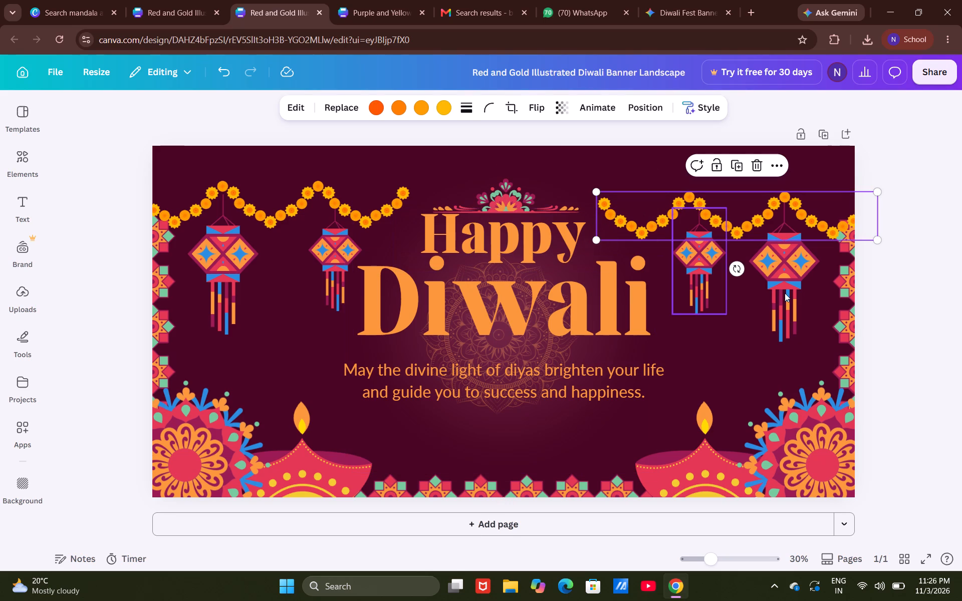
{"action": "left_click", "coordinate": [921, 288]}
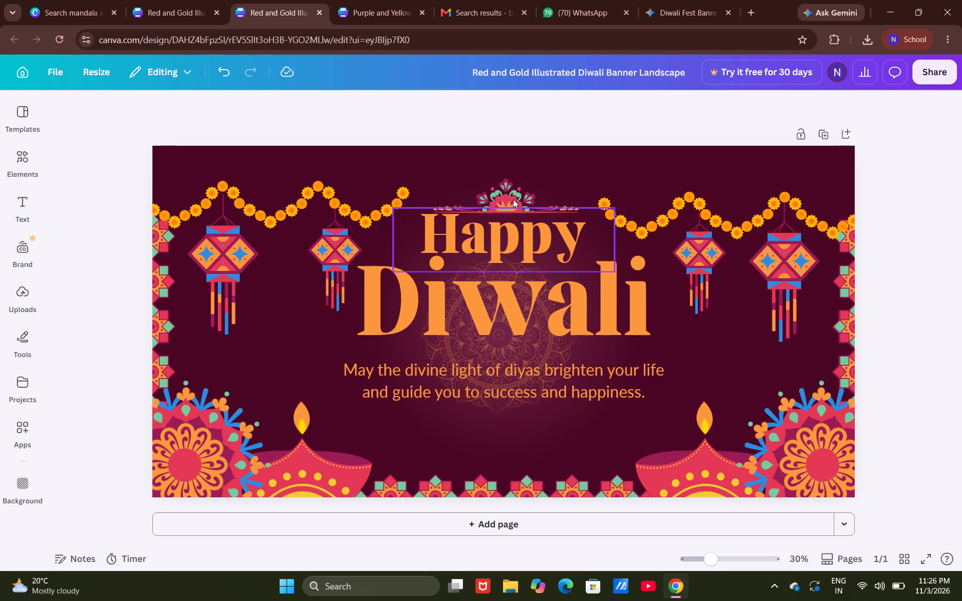
Lower the soft glow behind the Happy Diwali heading slightly.
{"action": "left_click", "coordinate": [506, 183]}
{"action": "left_click_drag", "start_coordinate": [506, 183], "coordinate": [508, 191]}
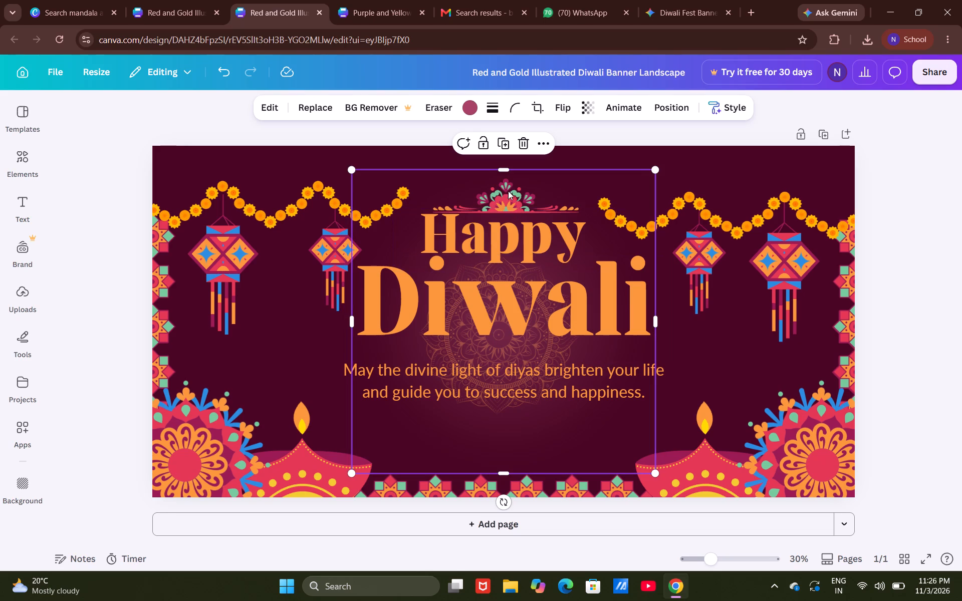
{"action": "left_click_drag", "start_coordinate": [508, 191], "coordinate": [508, 219]}
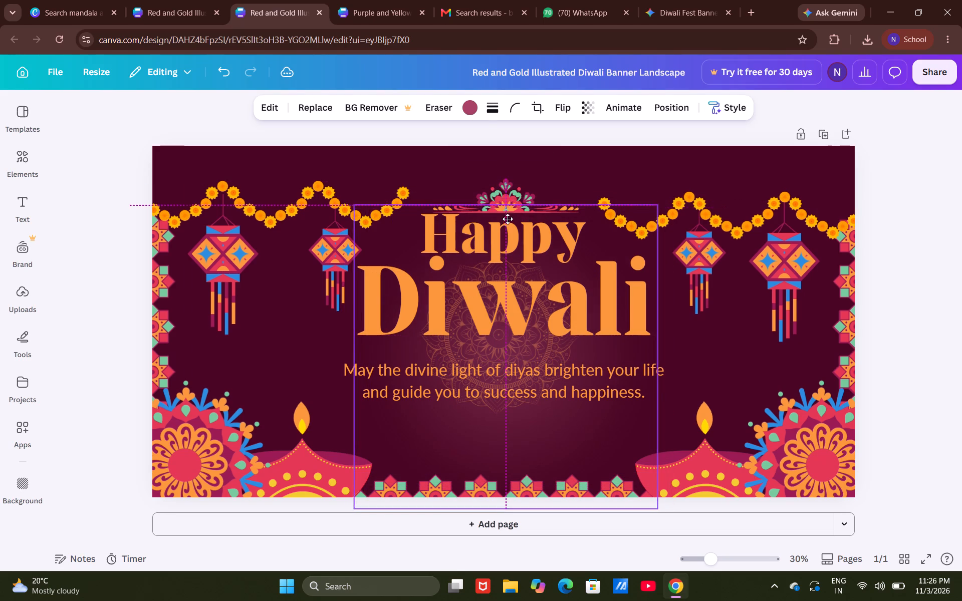
{"action": "left_click_drag", "start_coordinate": [508, 219], "coordinate": [504, 202]}
{"action": "left_click", "coordinate": [892, 319]}
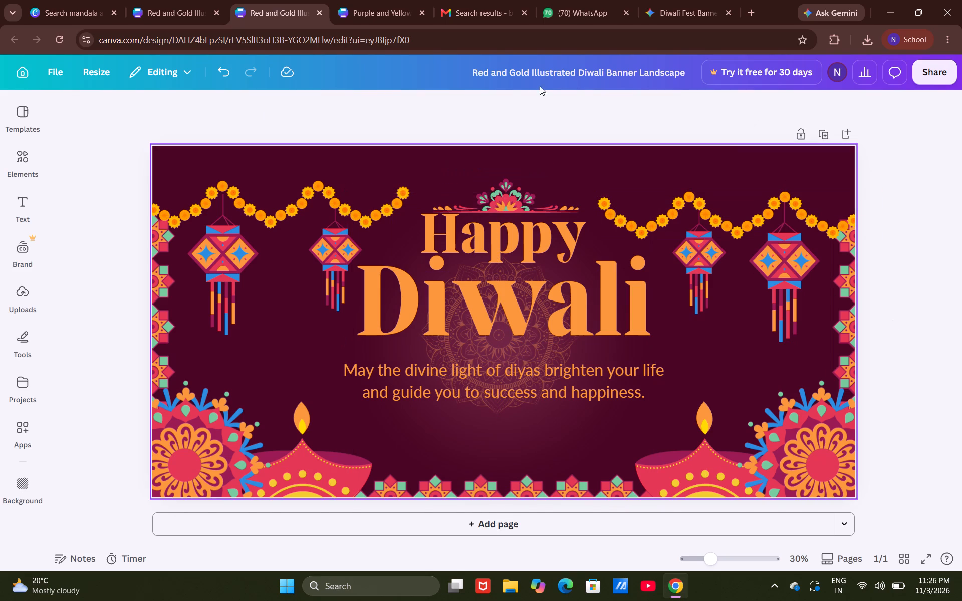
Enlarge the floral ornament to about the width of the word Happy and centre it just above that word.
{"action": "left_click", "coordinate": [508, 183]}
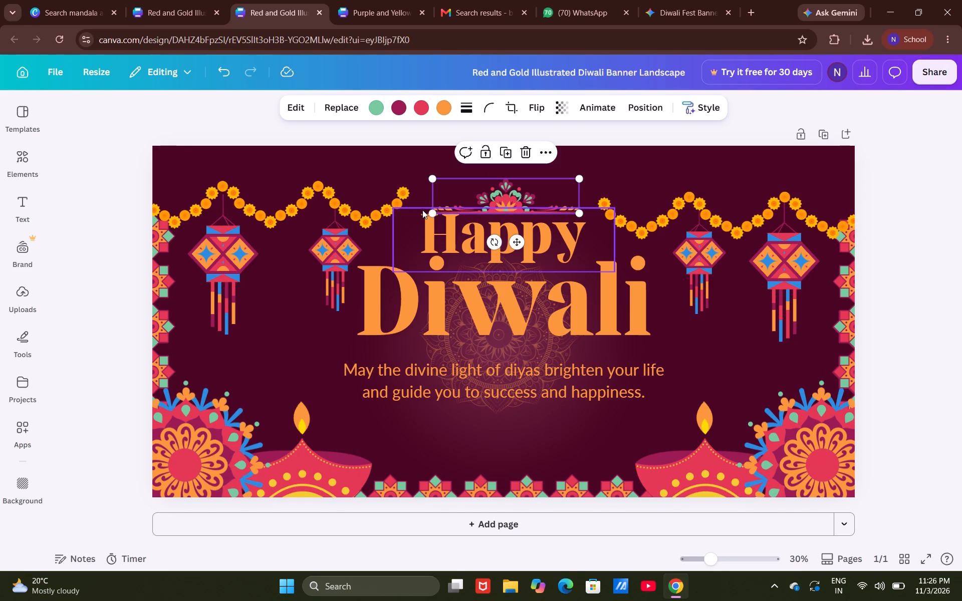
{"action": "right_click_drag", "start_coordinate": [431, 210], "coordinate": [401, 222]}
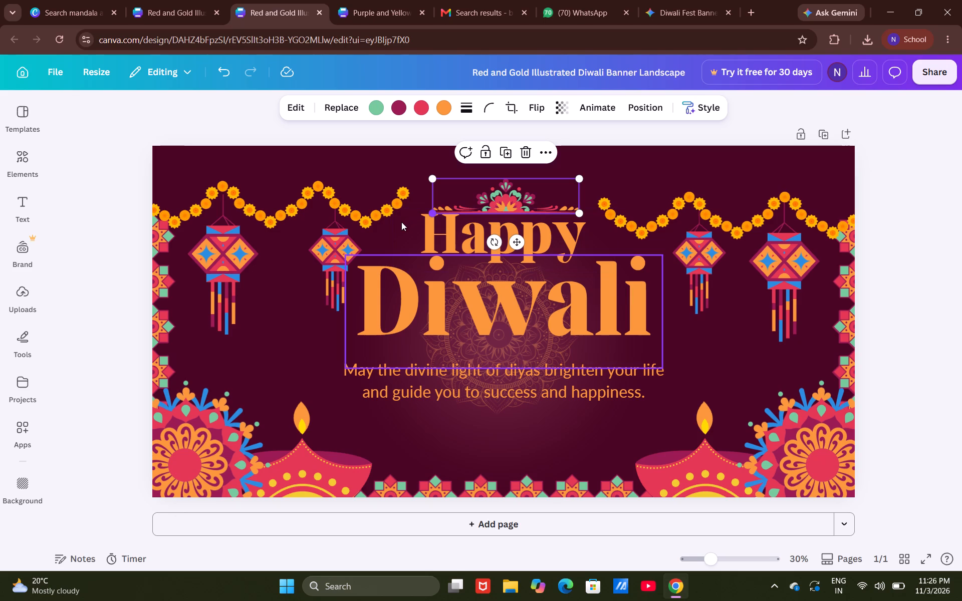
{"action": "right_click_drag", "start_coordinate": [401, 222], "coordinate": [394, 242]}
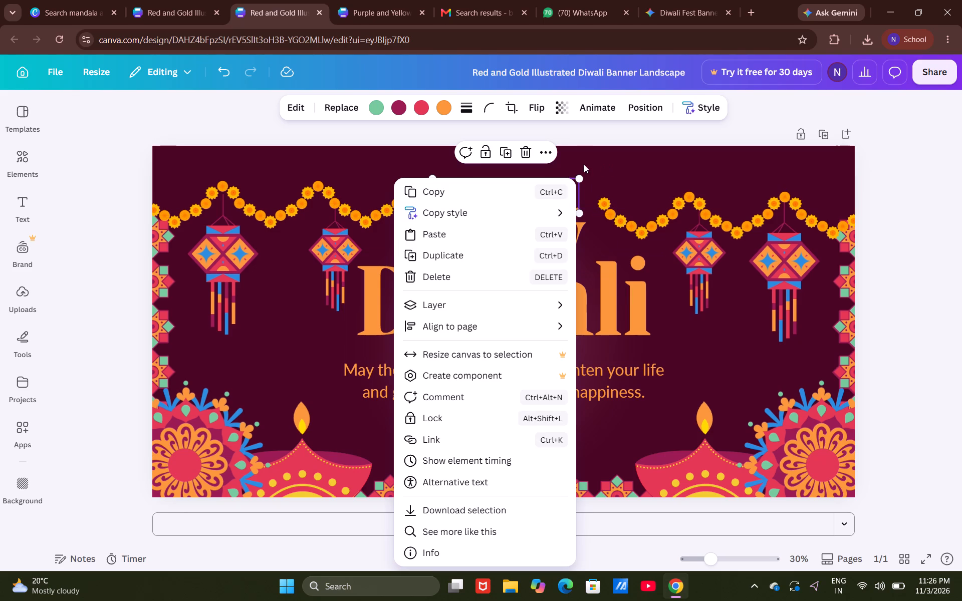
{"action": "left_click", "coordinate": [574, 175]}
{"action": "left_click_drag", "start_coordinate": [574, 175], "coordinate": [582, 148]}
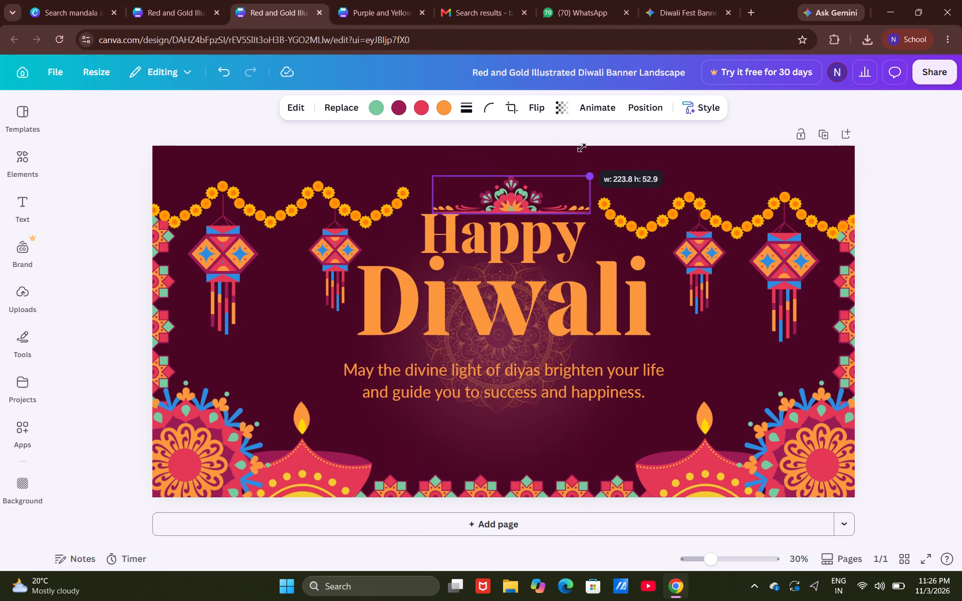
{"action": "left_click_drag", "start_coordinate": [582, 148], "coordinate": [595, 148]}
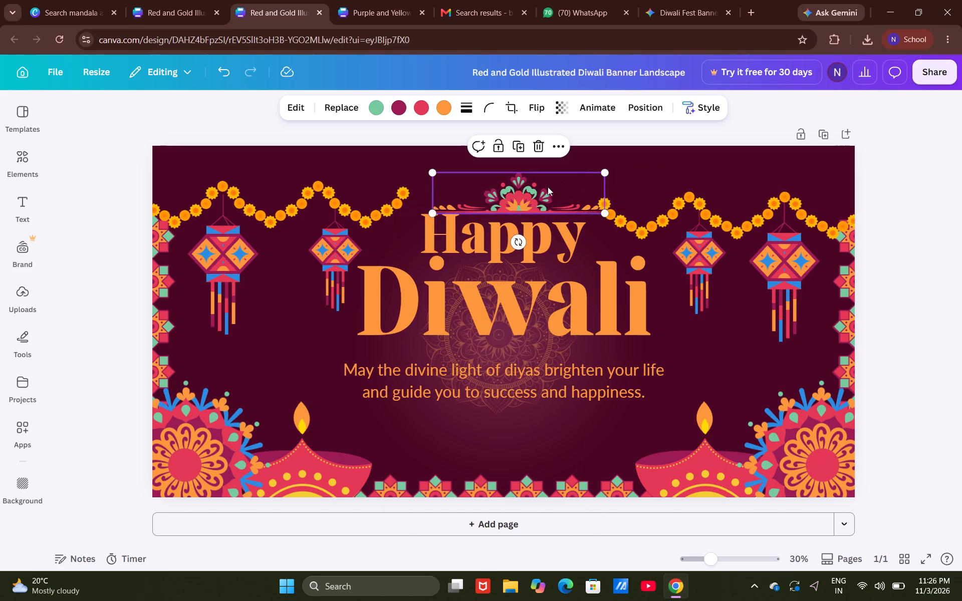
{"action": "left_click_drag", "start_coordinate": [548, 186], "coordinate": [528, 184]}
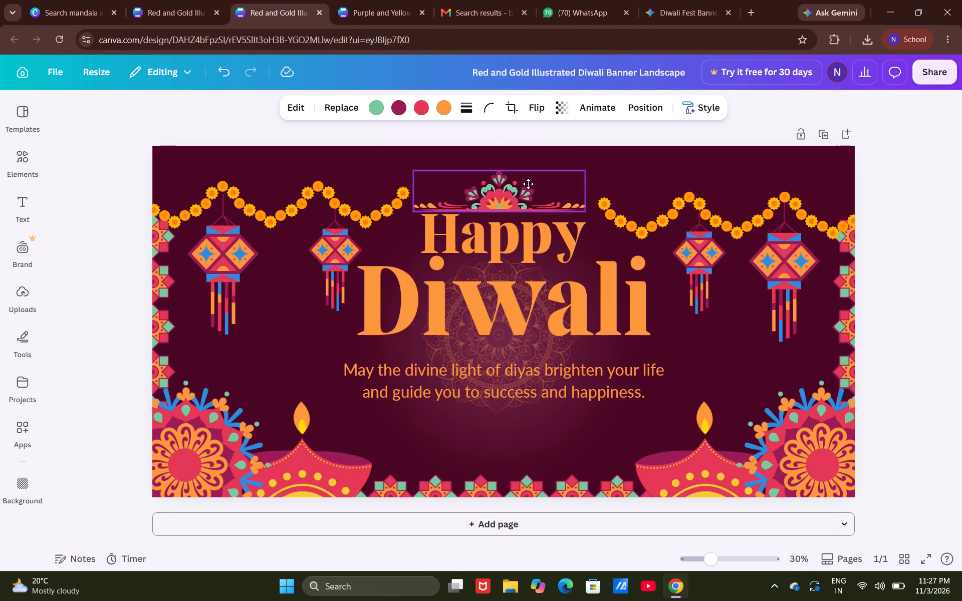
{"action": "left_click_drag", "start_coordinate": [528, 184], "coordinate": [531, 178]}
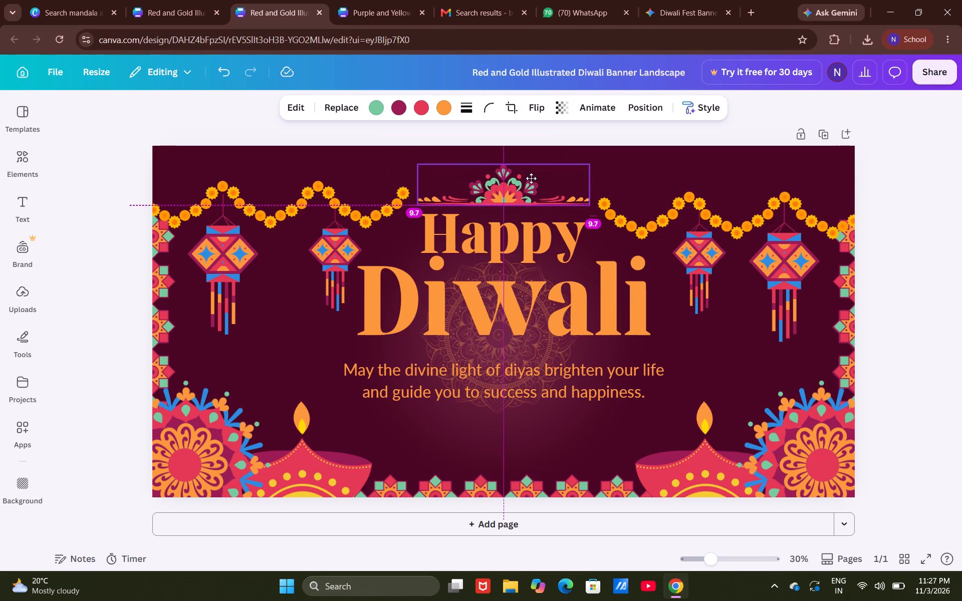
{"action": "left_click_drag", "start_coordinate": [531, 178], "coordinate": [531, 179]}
Shrink the floral ornament to slightly narrower than the word Happy and centre it just above that word.
{"action": "left_click_drag", "start_coordinate": [420, 164], "coordinate": [451, 194]}
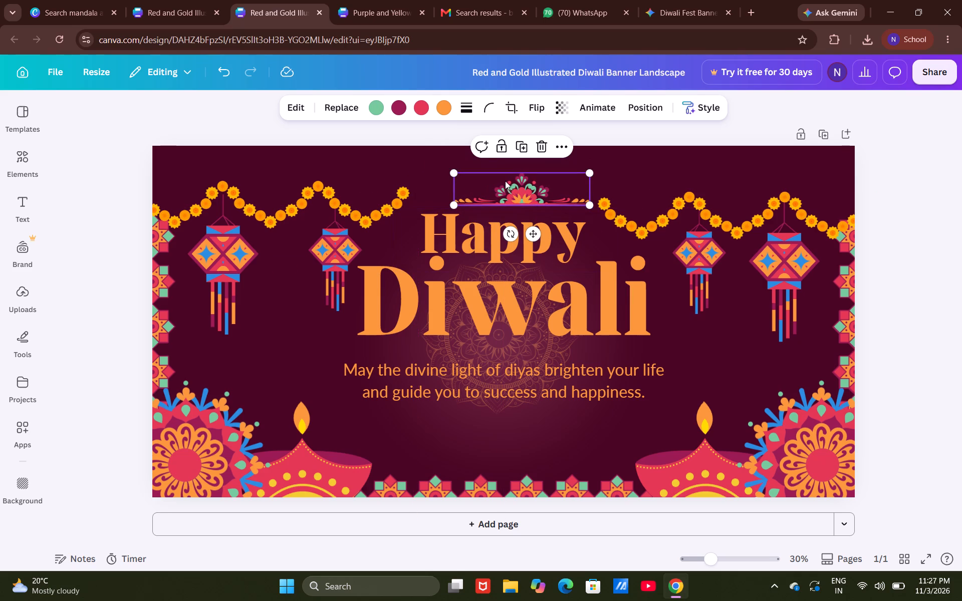
{"action": "left_click_drag", "start_coordinate": [525, 182], "coordinate": [508, 189]}
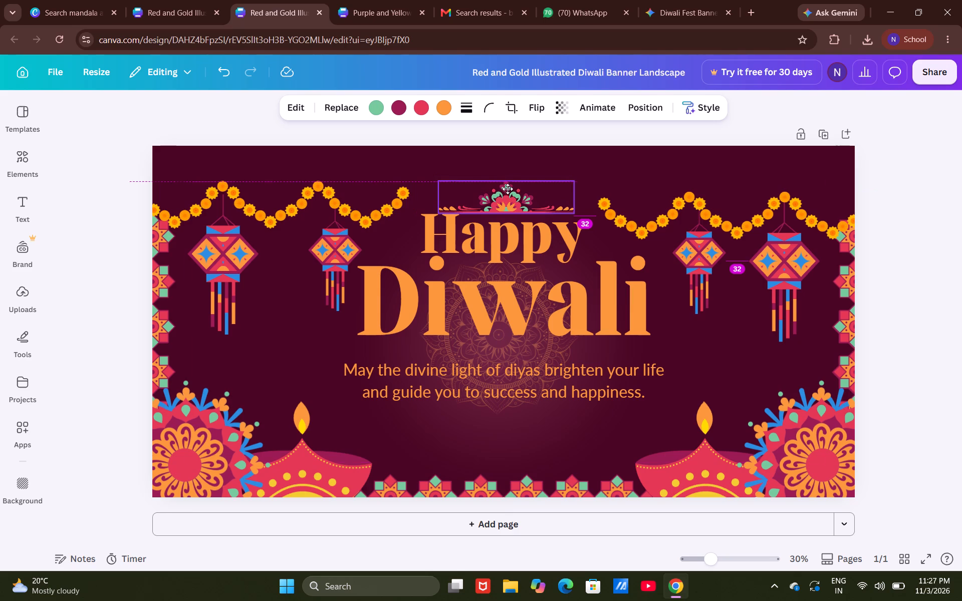
{"action": "left_click_drag", "start_coordinate": [508, 189], "coordinate": [505, 185]}
{"action": "left_click", "coordinate": [899, 263]}
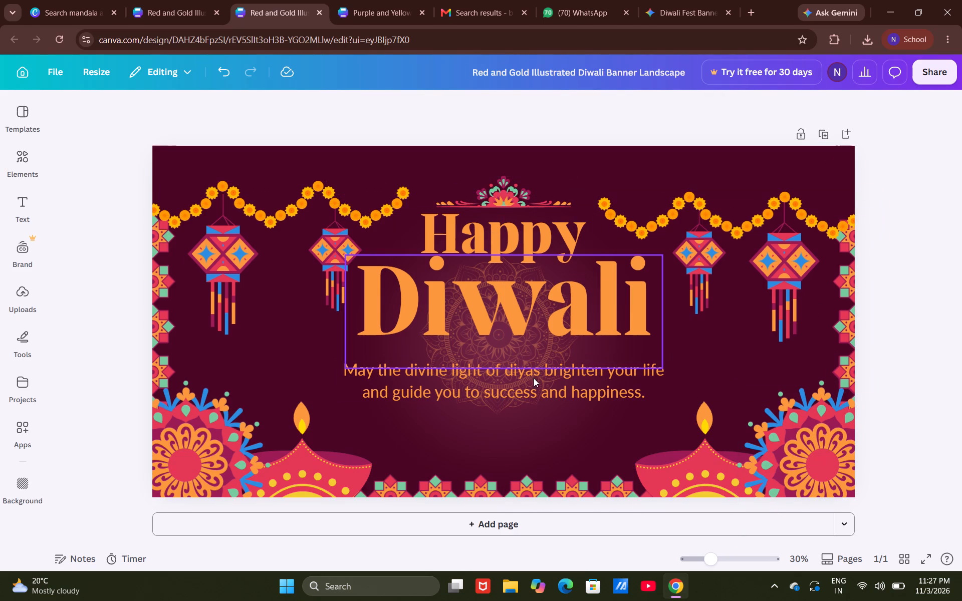
Lower the two-line greeting text slightly, keeping it centred between the two diyas.
{"action": "left_click_drag", "start_coordinate": [537, 393], "coordinate": [537, 410]}
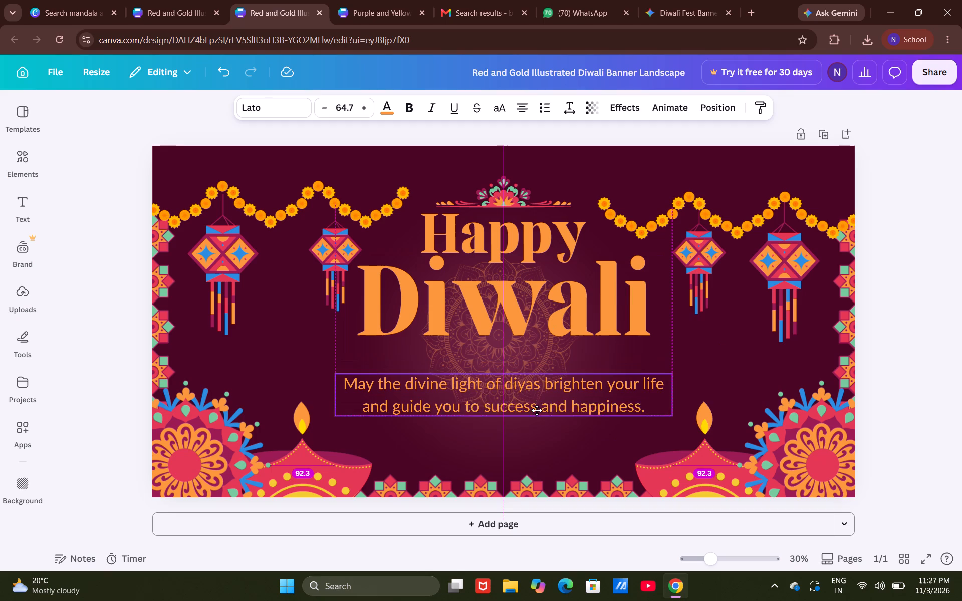
{"action": "left_click_drag", "start_coordinate": [537, 410], "coordinate": [537, 414]}
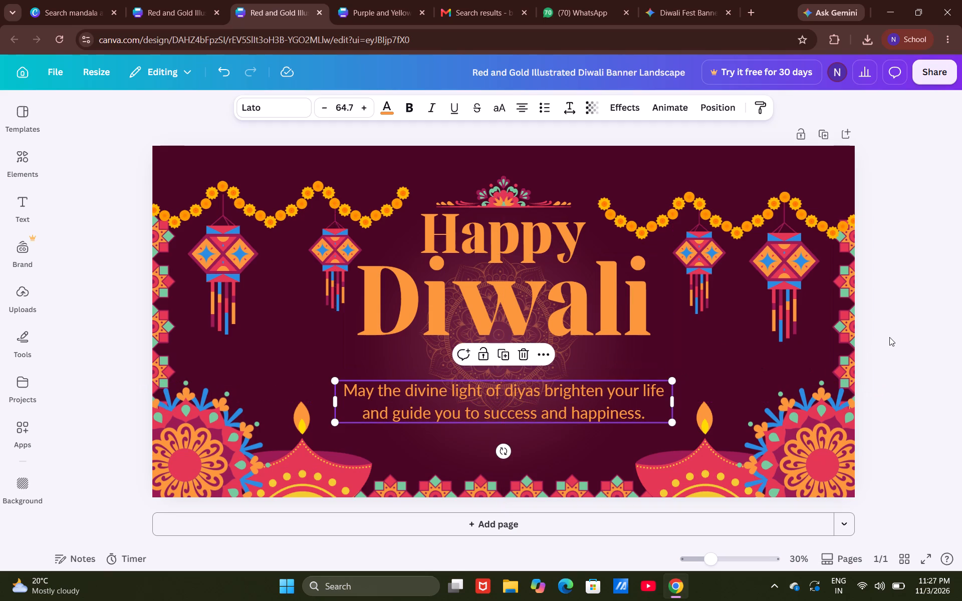
{"action": "left_click", "coordinate": [895, 336]}
Lower the heading words, placing Diwali just above the greeting text and Happy centred above Diwali.
{"action": "left_click_drag", "start_coordinate": [532, 300], "coordinate": [534, 341]}
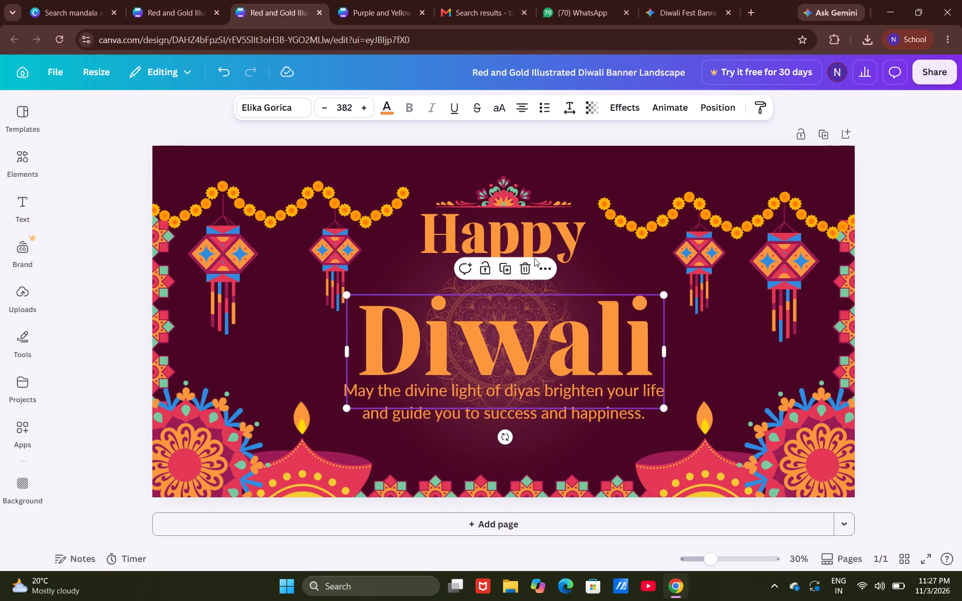
{"action": "left_click_drag", "start_coordinate": [554, 232], "coordinate": [554, 262]}
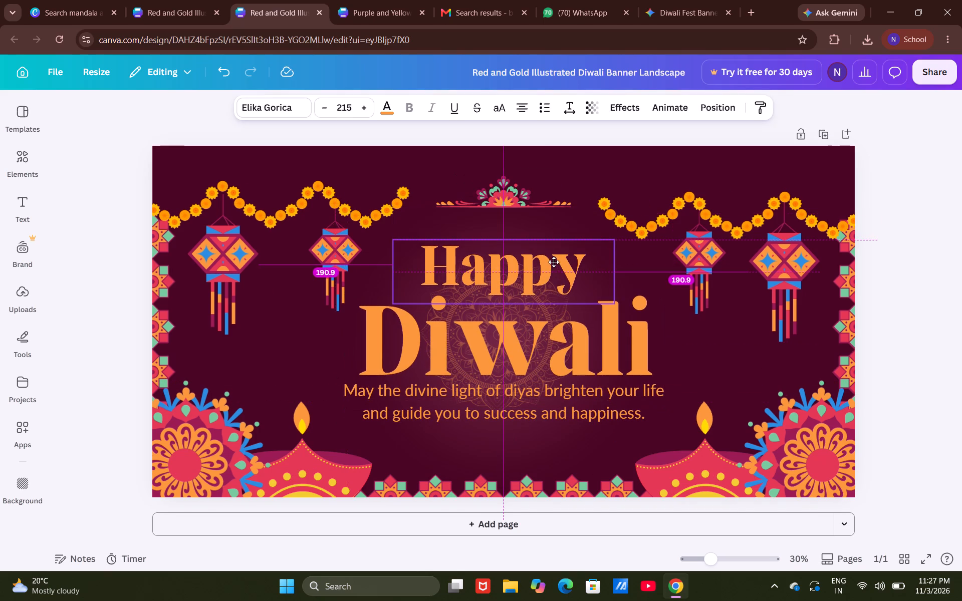
{"action": "left_click_drag", "start_coordinate": [554, 262], "coordinate": [552, 257]}
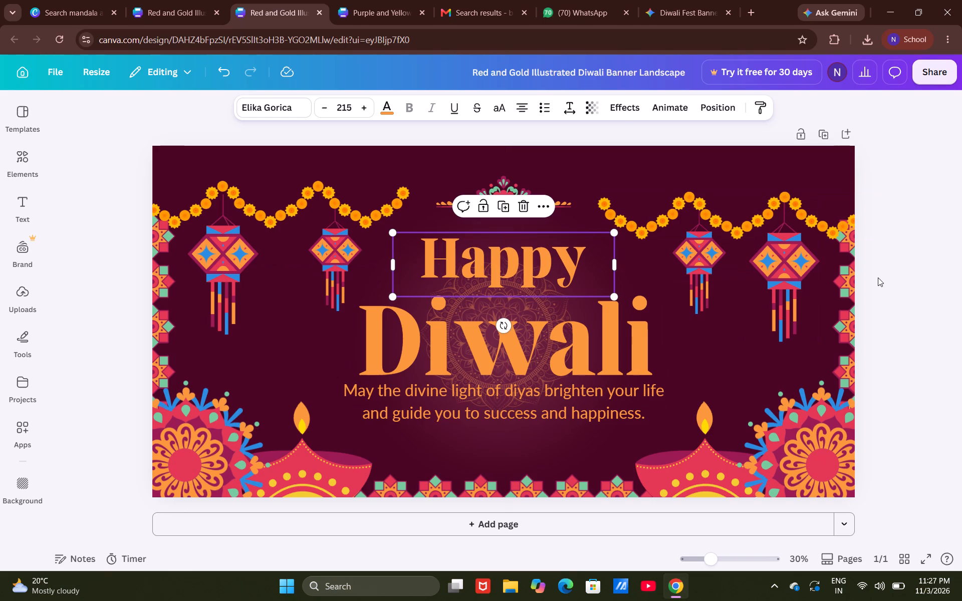
{"action": "left_click", "coordinate": [878, 277]}
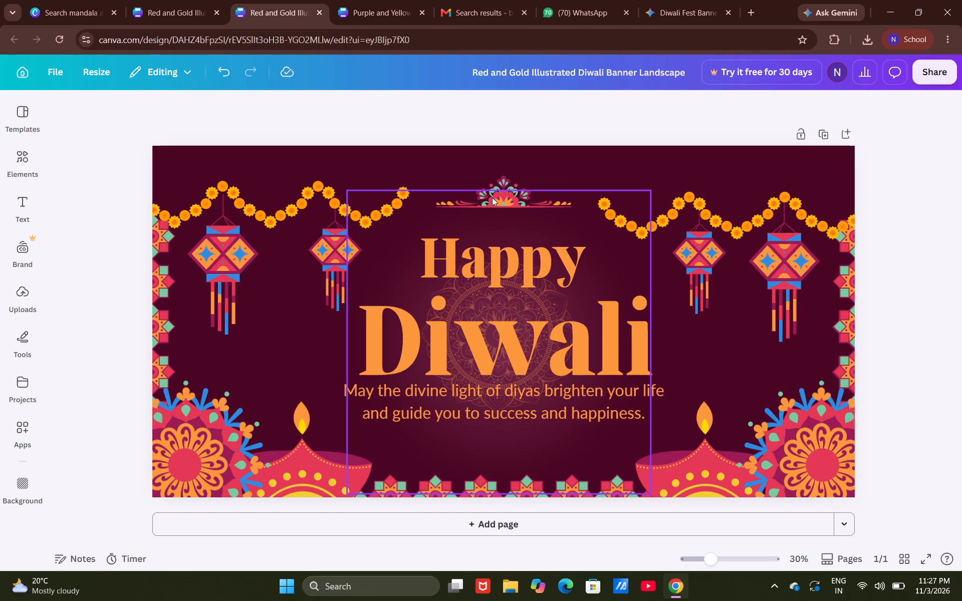
Lower the floral ornament slightly towards the word Happy, keeping it centred on the banner.
{"action": "left_click_drag", "start_coordinate": [498, 179], "coordinate": [499, 188]}
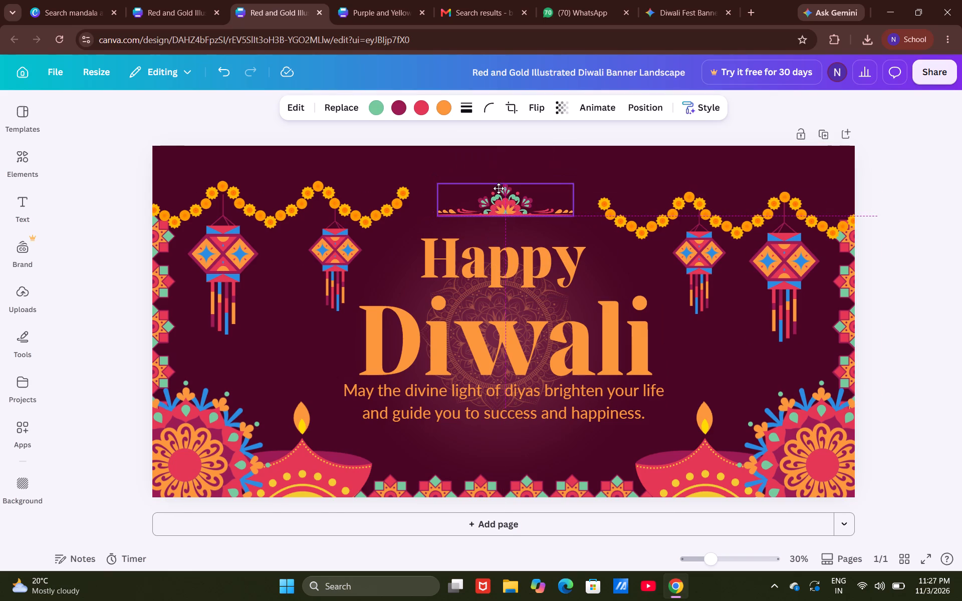
{"action": "left_click_drag", "start_coordinate": [499, 188], "coordinate": [497, 189]}
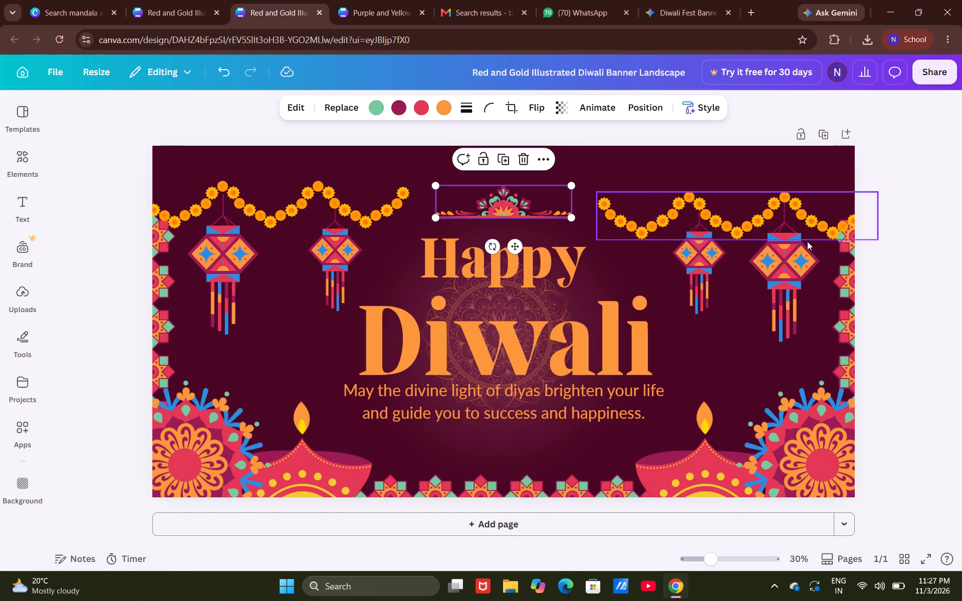
{"action": "left_click", "coordinate": [919, 245]}
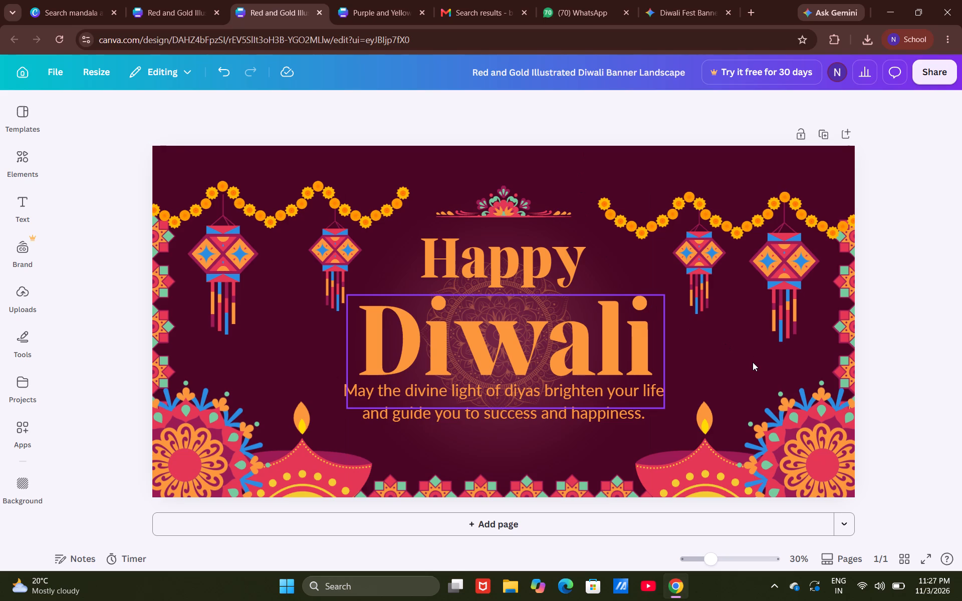
Compare this layout with the Purple and Yellow banner and the Red and Gold banner headed National Institute of Technology Sikkim.
{"action": "left_click", "coordinate": [343, 0]}
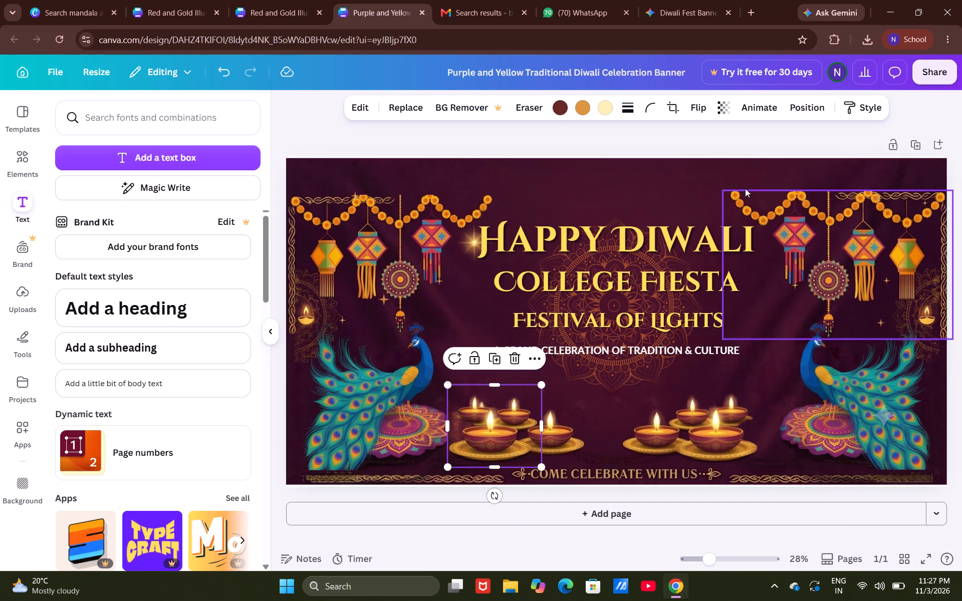
{"action": "left_click", "coordinate": [250, 1]}
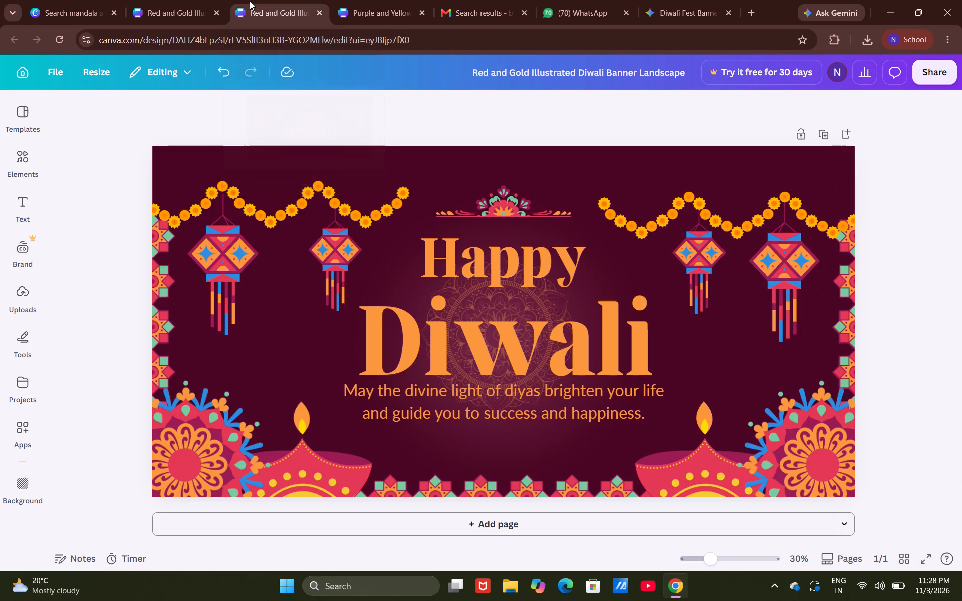
{"action": "left_click", "coordinate": [189, 0]}
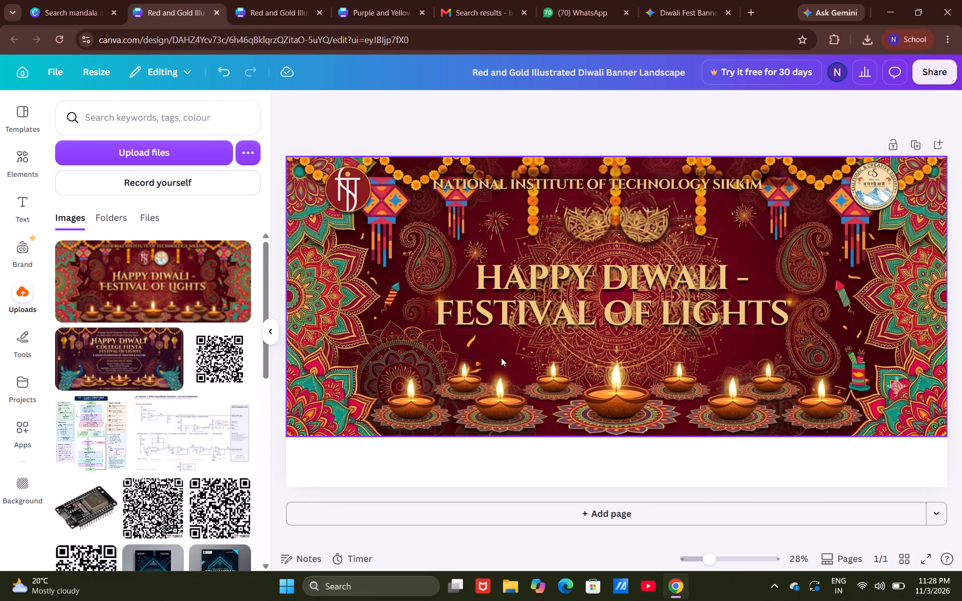
Nudge the mandala behind the Happy Diwali - Festival of Lights heading slightly upward on the National Institute of Technology Sikkim banner.
{"action": "left_click", "coordinate": [656, 234]}
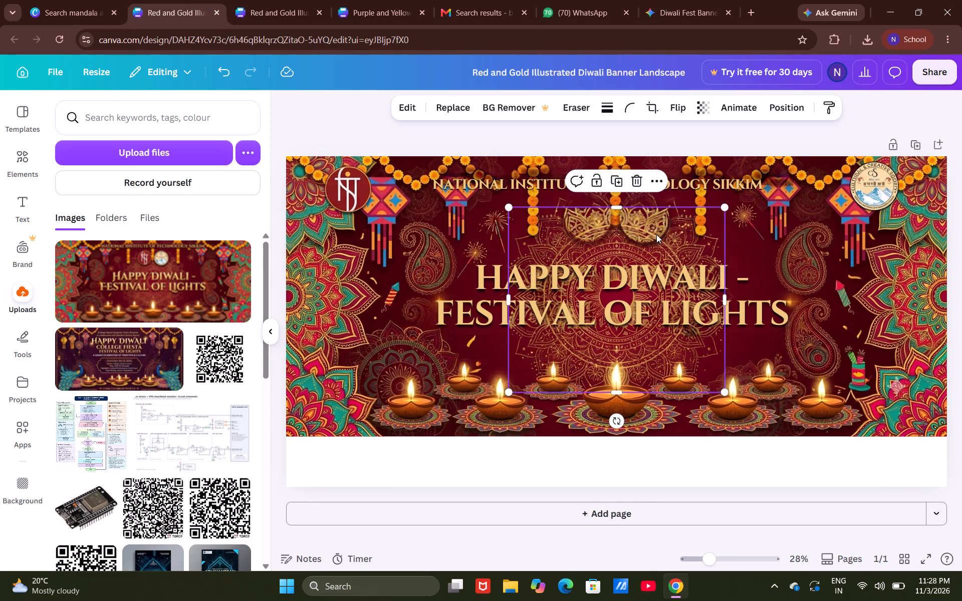
{"action": "right_click_drag", "start_coordinate": [656, 234], "coordinate": [666, 238]}
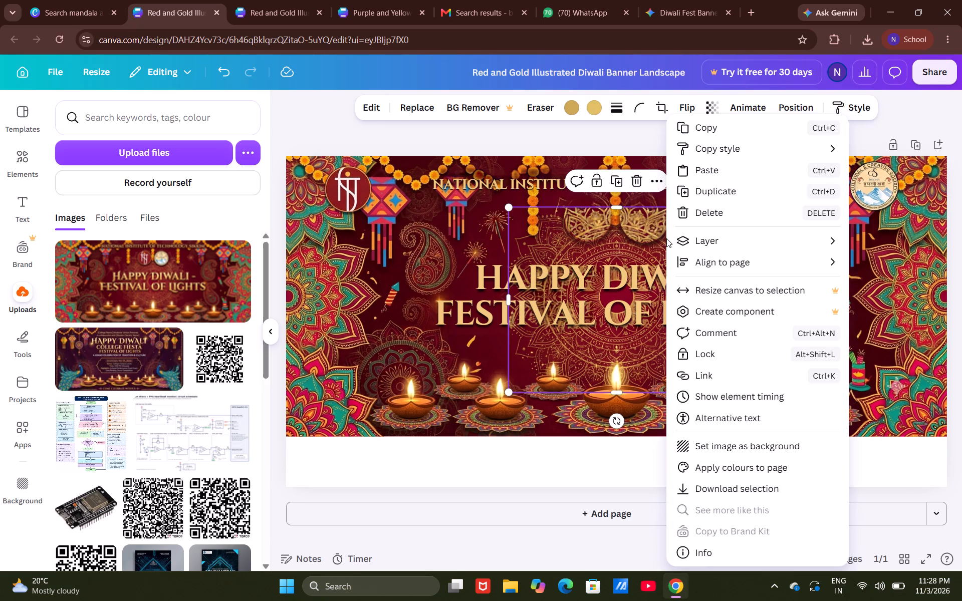
{"action": "left_click", "coordinate": [567, 239]}
{"action": "right_click_drag", "start_coordinate": [567, 239], "coordinate": [569, 259]}
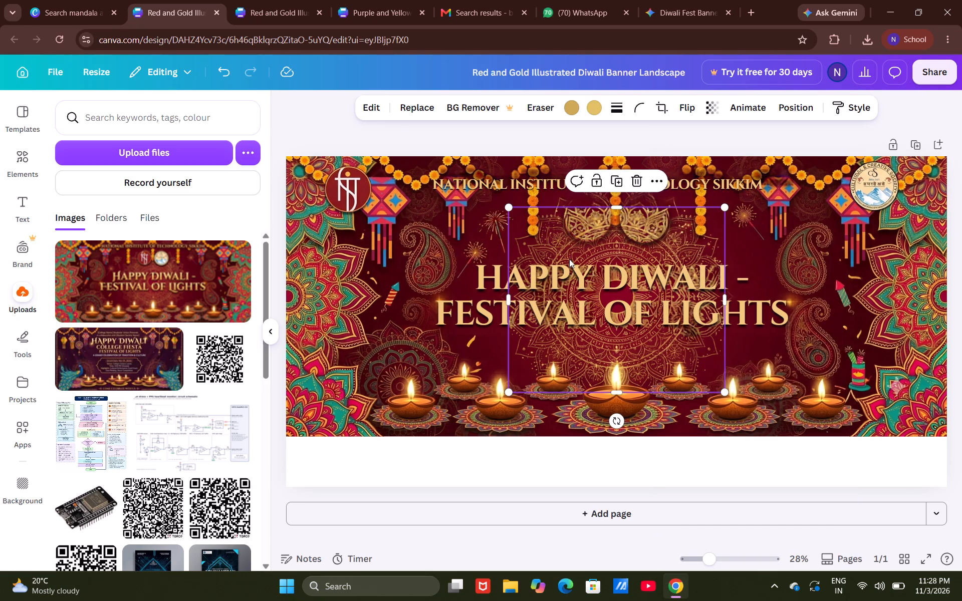
{"action": "right_click_drag", "start_coordinate": [569, 259], "coordinate": [568, 231]}
{"action": "left_click", "coordinate": [568, 231]}
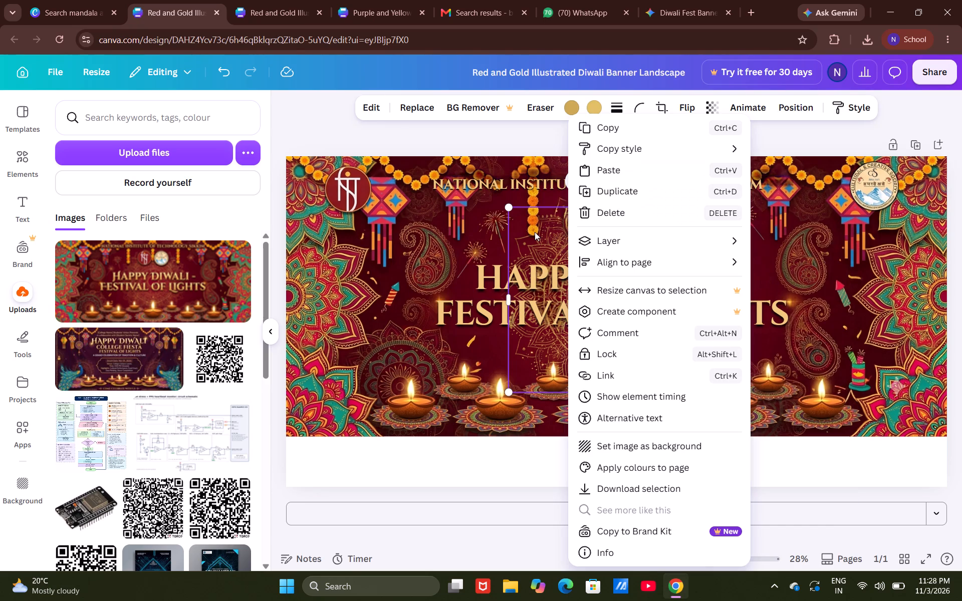
{"action": "left_click", "coordinate": [535, 232]}
{"action": "left_click", "coordinate": [560, 232]}
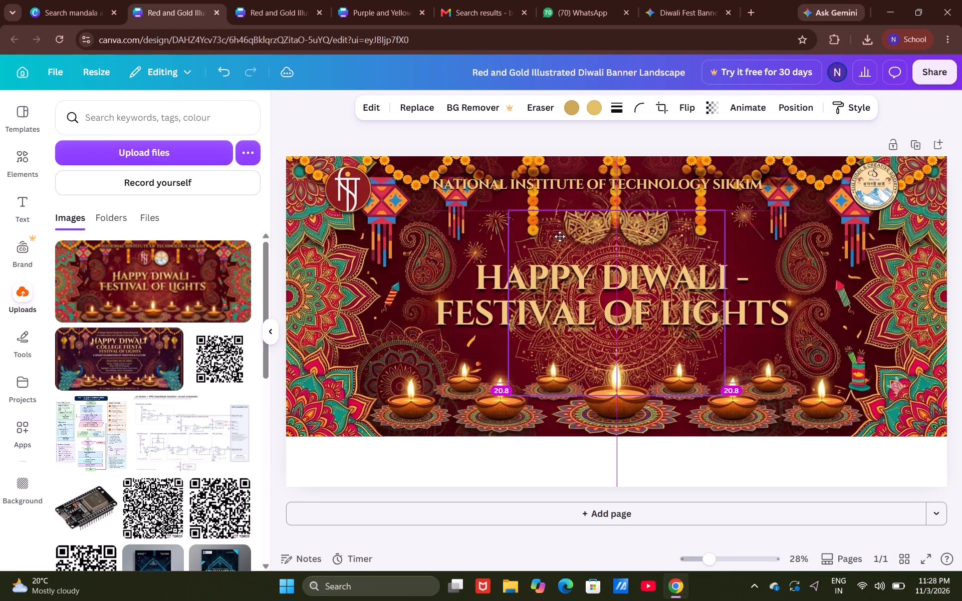
{"action": "left_click", "coordinate": [806, 143]}
{"action": "left_click", "coordinate": [267, 2]}
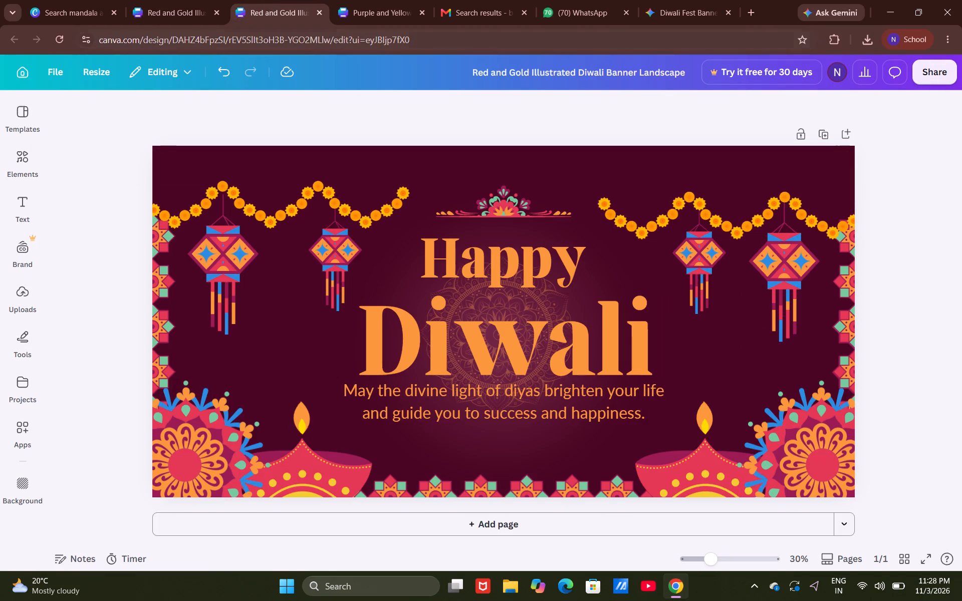
{"action": "left_click", "coordinate": [354, 0]}
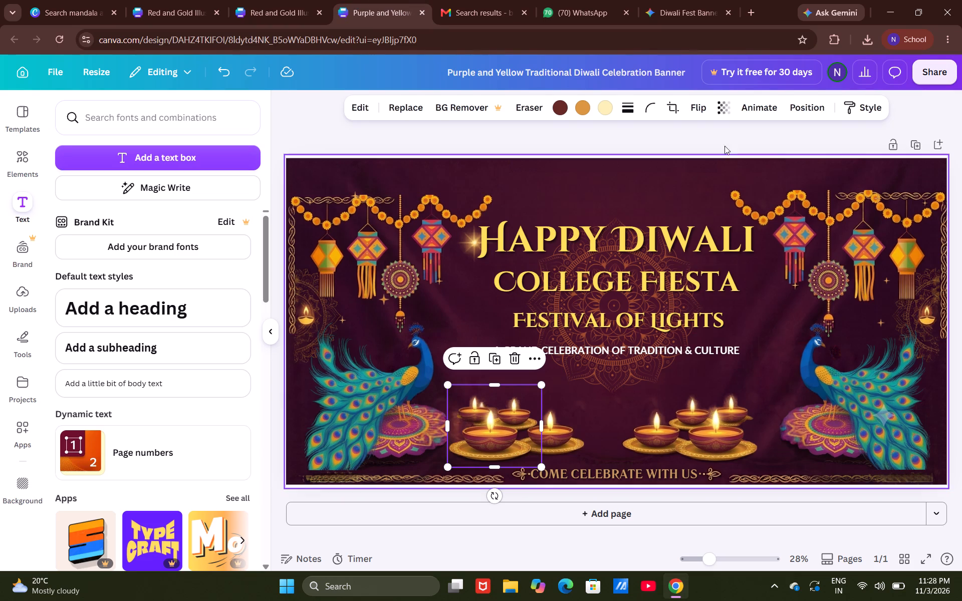